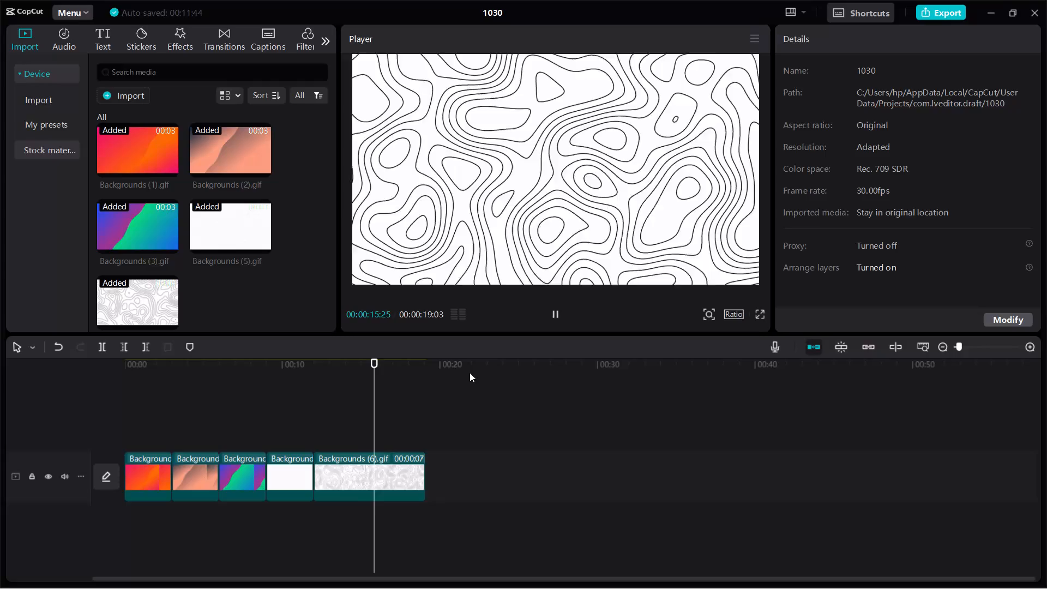
Stop the preview near the end of the last clip and return the playhead to the timeline start at 00:00:00:00.
click(421, 438)
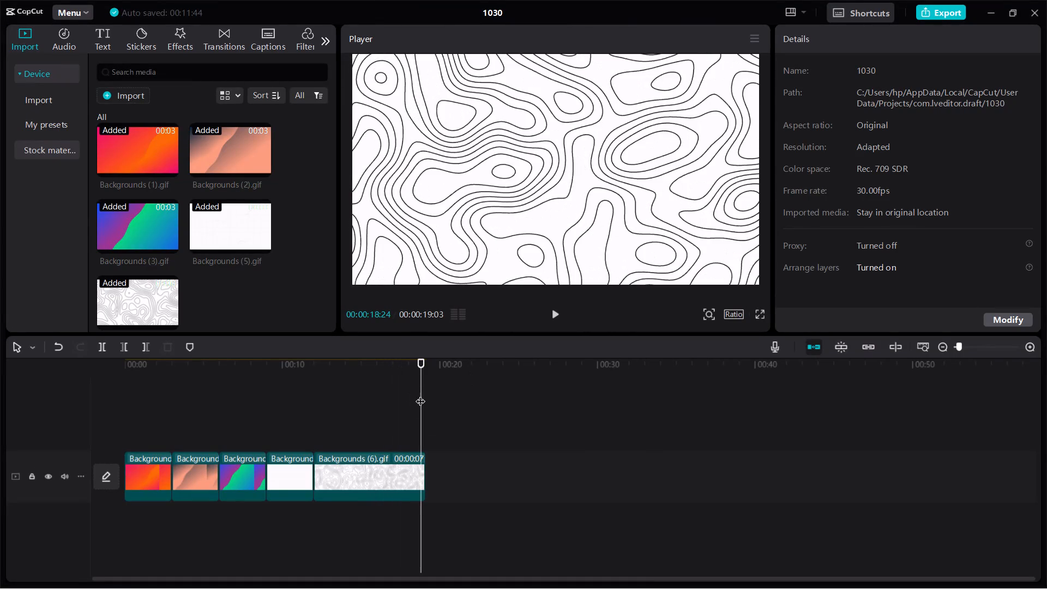
drag(424, 396, 148, 406)
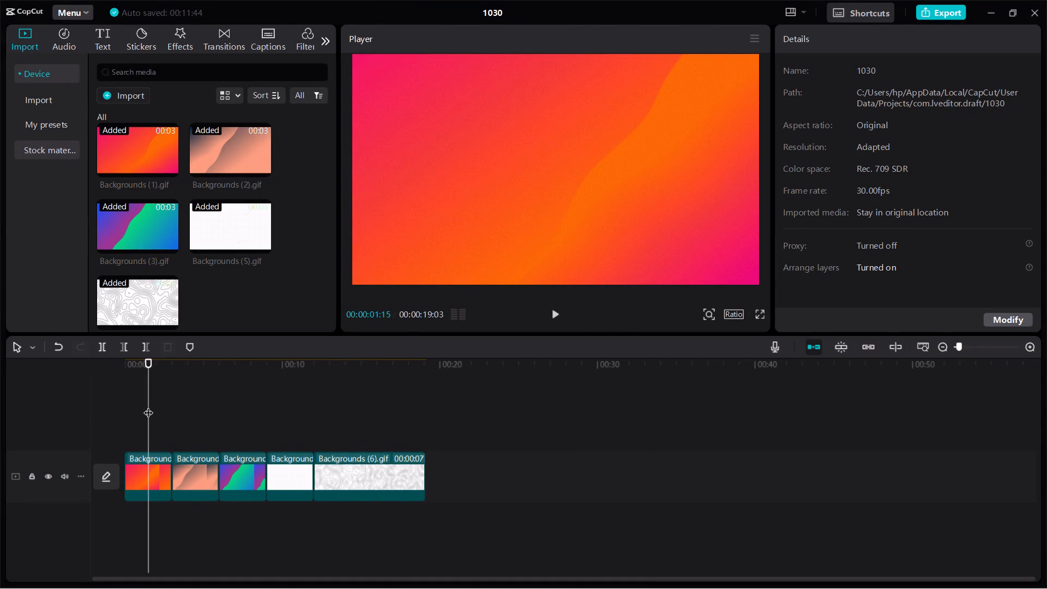
drag(147, 369, 117, 376)
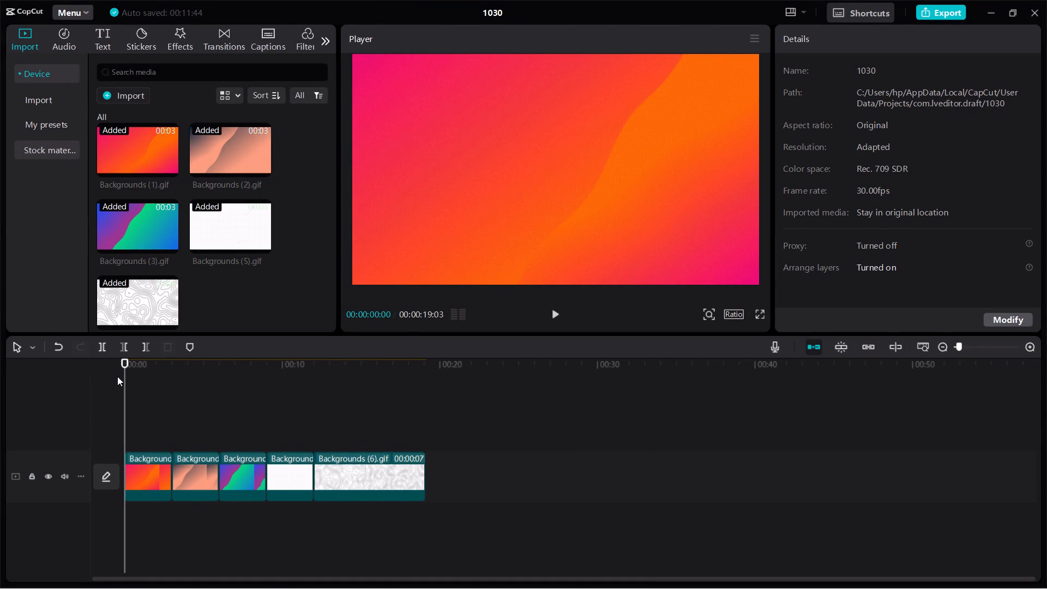
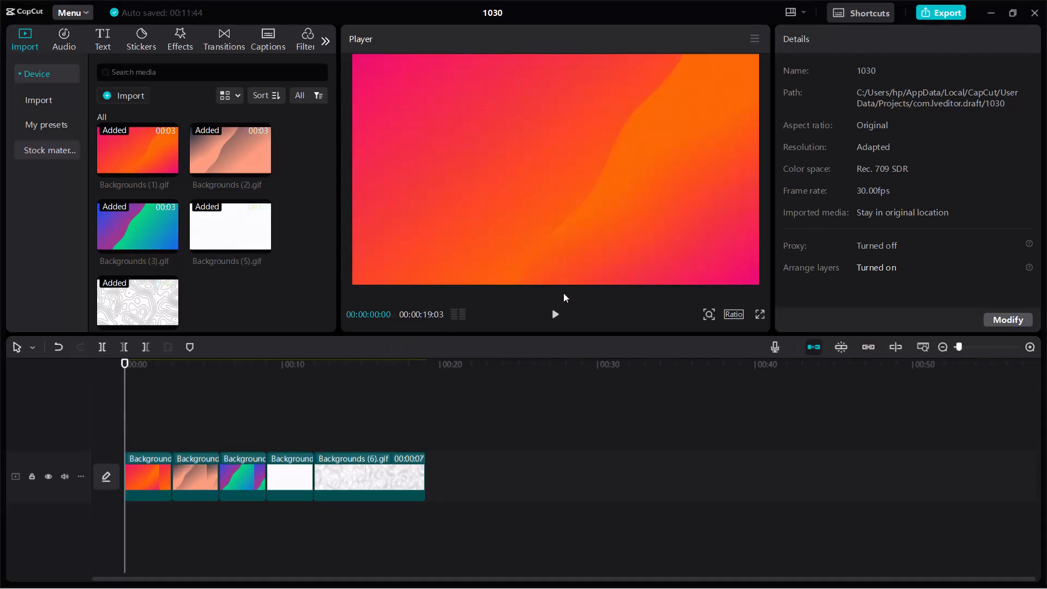
Play the assembled background sequence from the start of the timeline to preview it.
click(561, 318)
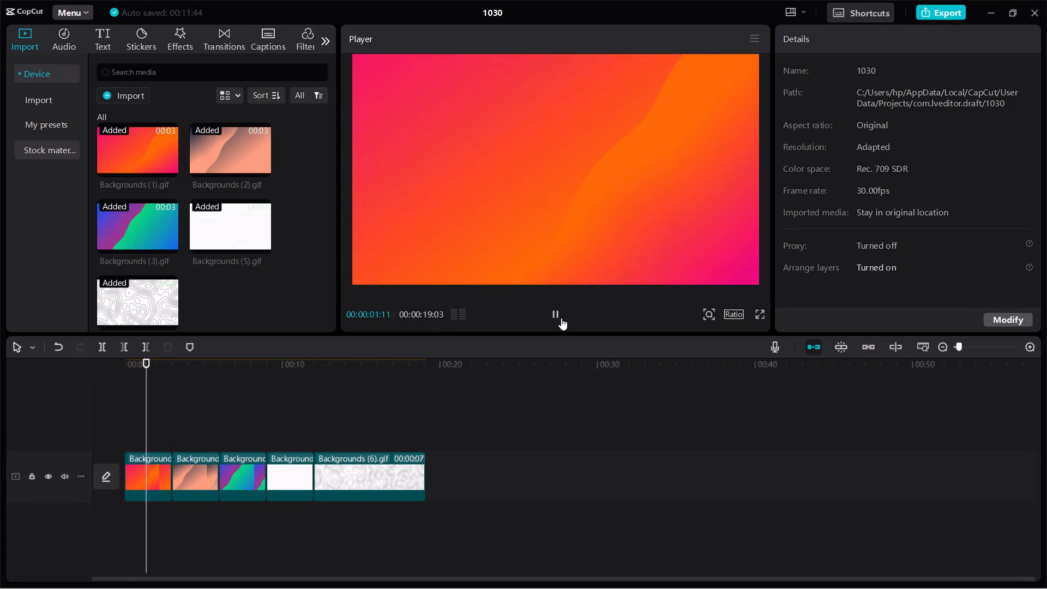
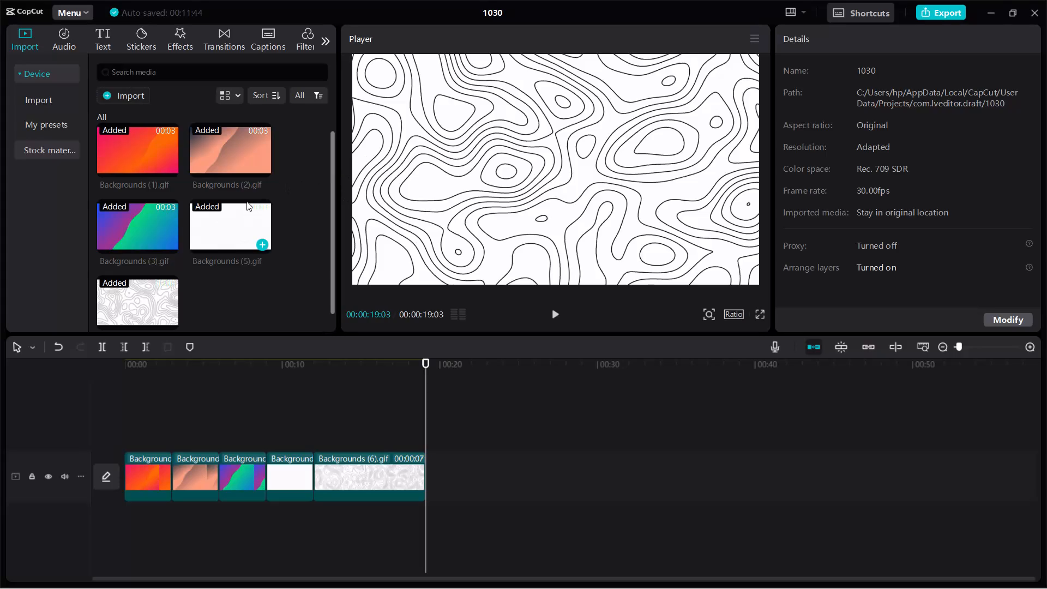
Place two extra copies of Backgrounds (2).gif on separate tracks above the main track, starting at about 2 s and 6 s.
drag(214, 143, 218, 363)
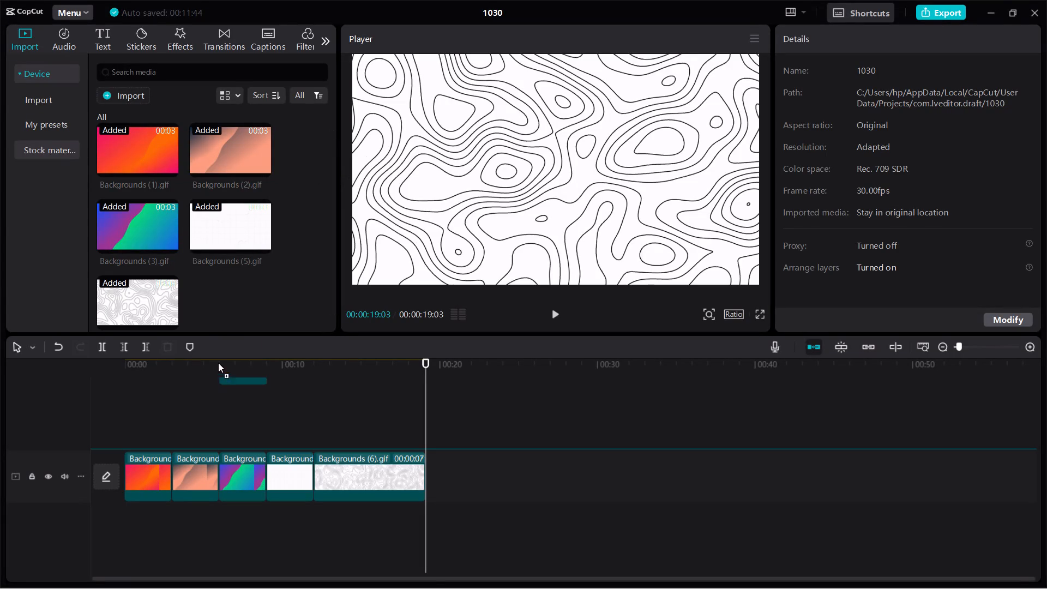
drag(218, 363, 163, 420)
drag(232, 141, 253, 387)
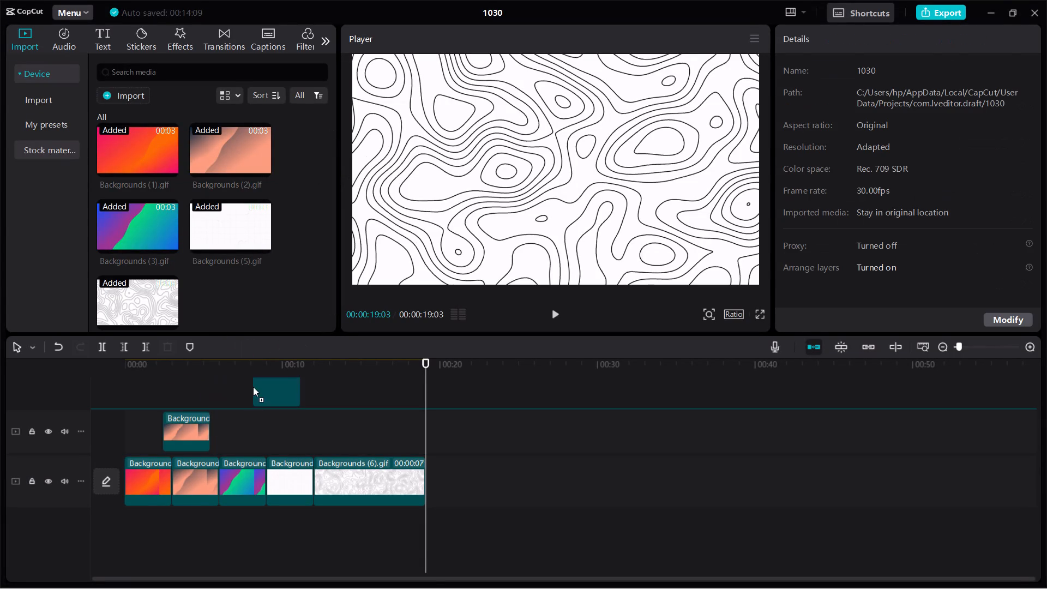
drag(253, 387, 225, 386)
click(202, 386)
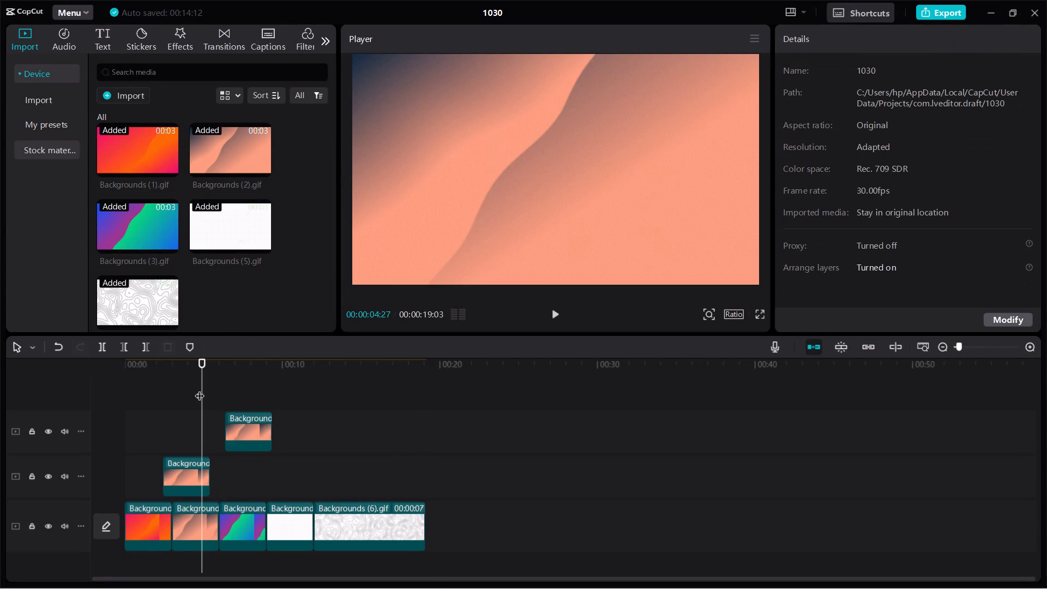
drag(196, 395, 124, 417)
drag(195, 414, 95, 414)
Import the blue-screen tree video from the overlays folder of Editing Pack Ultimate, inside the YOUTUBE folder.
click(108, 91)
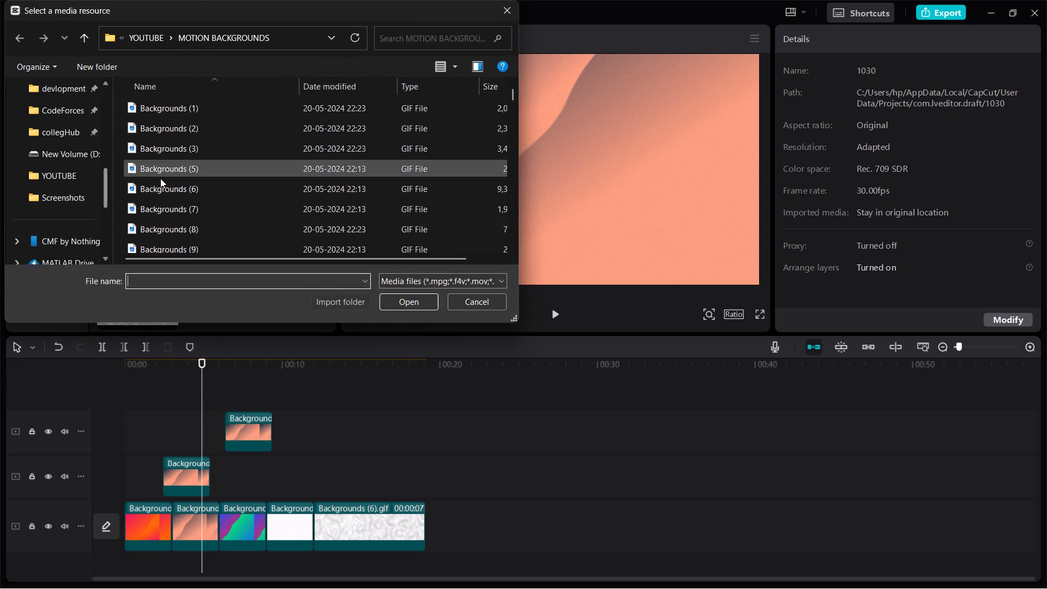
scroll(169, 145, down, 17)
scroll(169, 145, up, 6)
scroll(169, 145, down, 13)
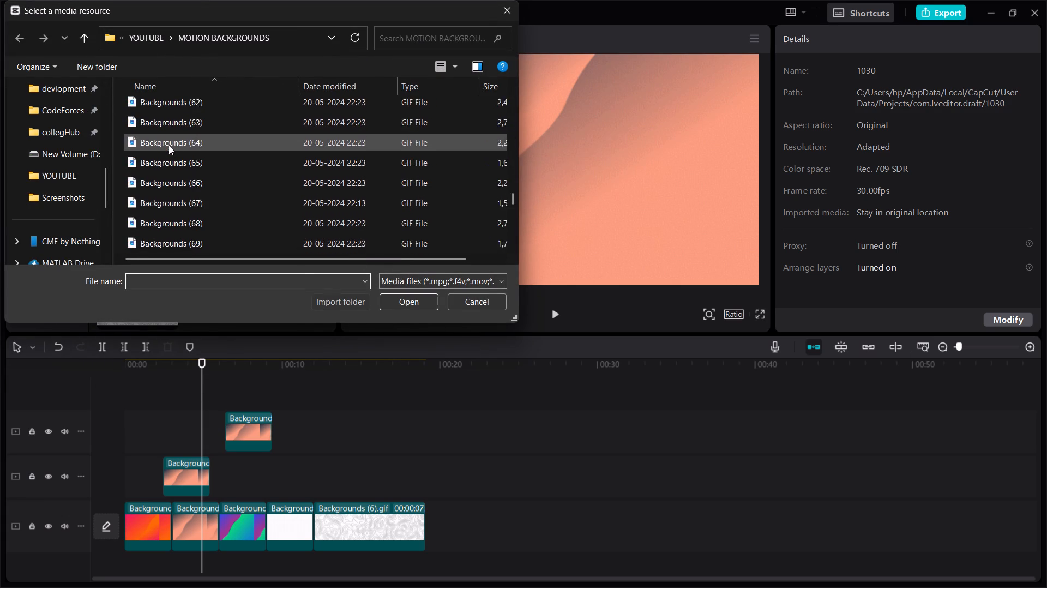
scroll(169, 145, up, 5)
click(13, 31)
click(17, 36)
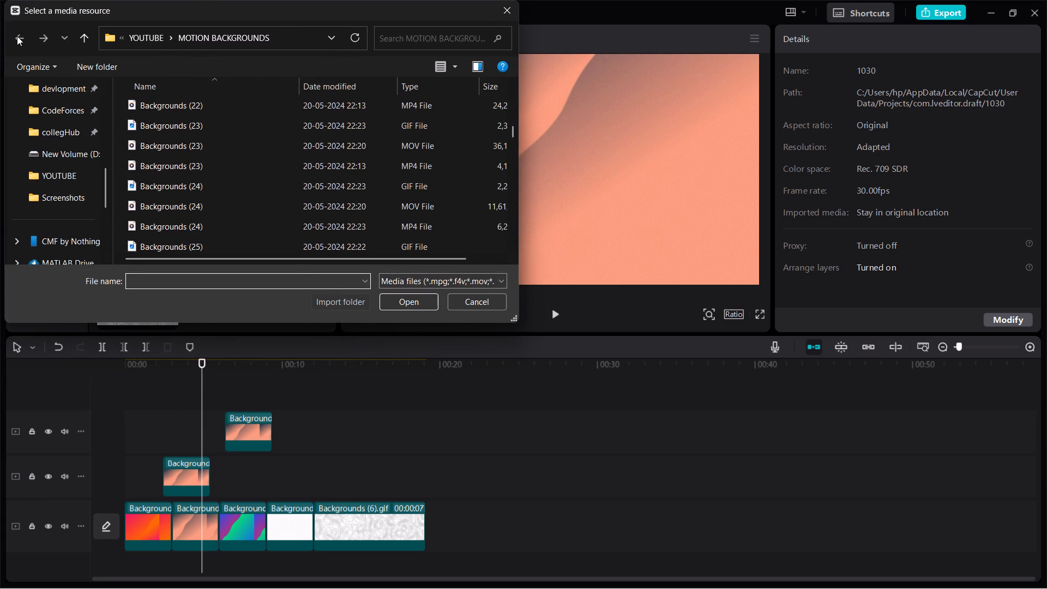
click(146, 40)
double_click(204, 130)
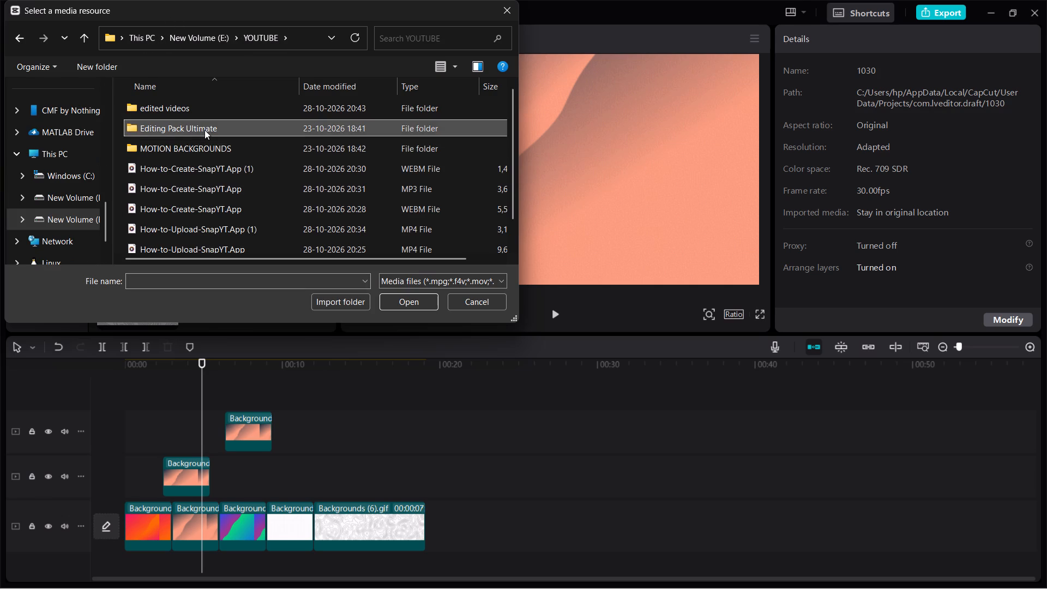
double_click(222, 191)
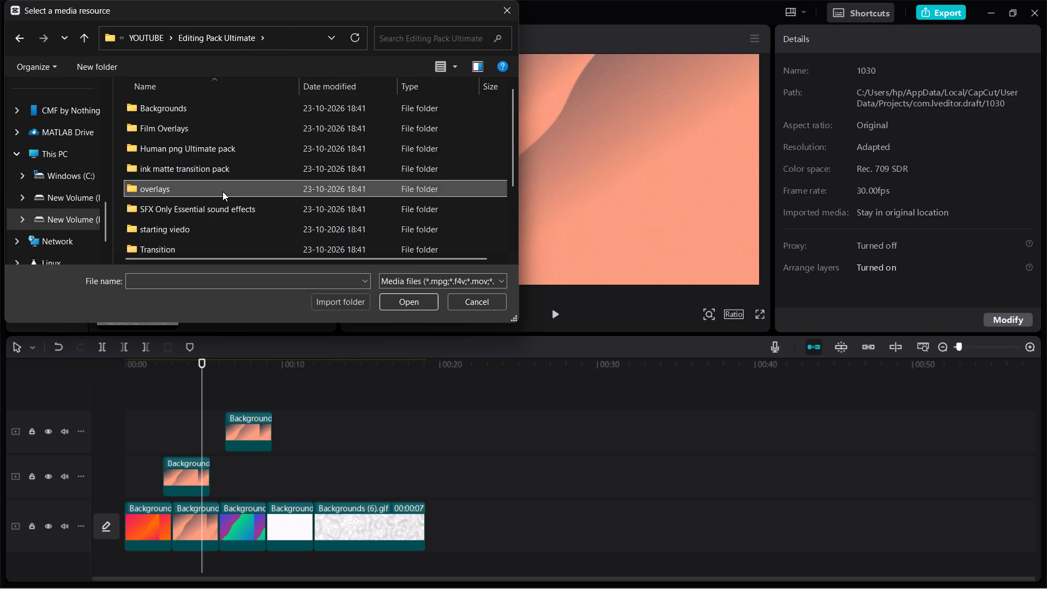
drag(163, 134, 218, 369)
click(417, 299)
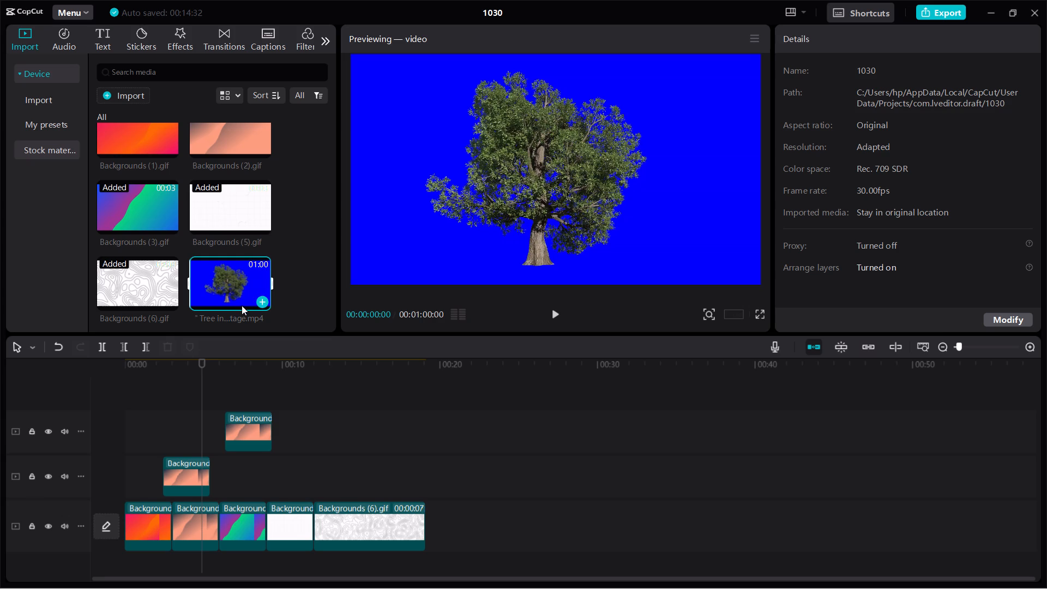
Place the blue-screen tree video on a new top track of the timeline, starting at about 1.5 s.
drag(240, 292, 147, 390)
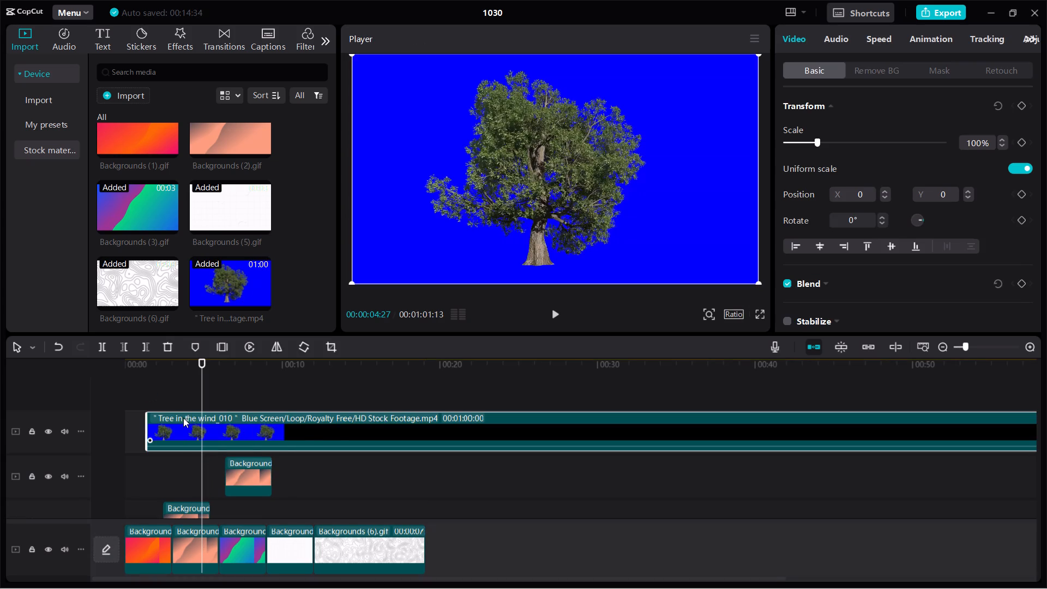
Enable Chroma key on the tree clip and pick its blue backdrop as the key colour.
drag(206, 378, 318, 412)
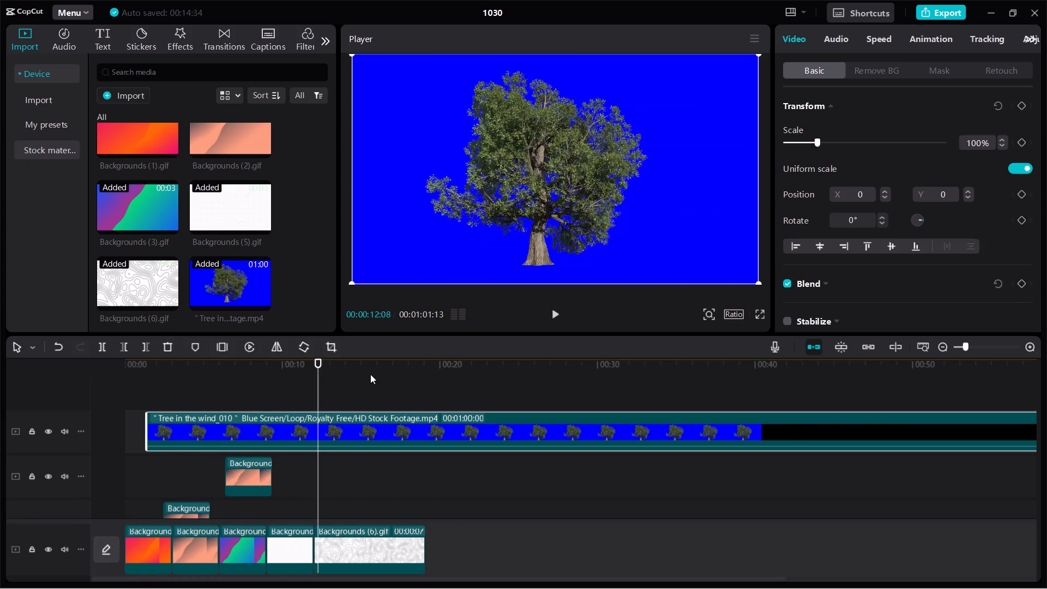
click(538, 210)
click(889, 72)
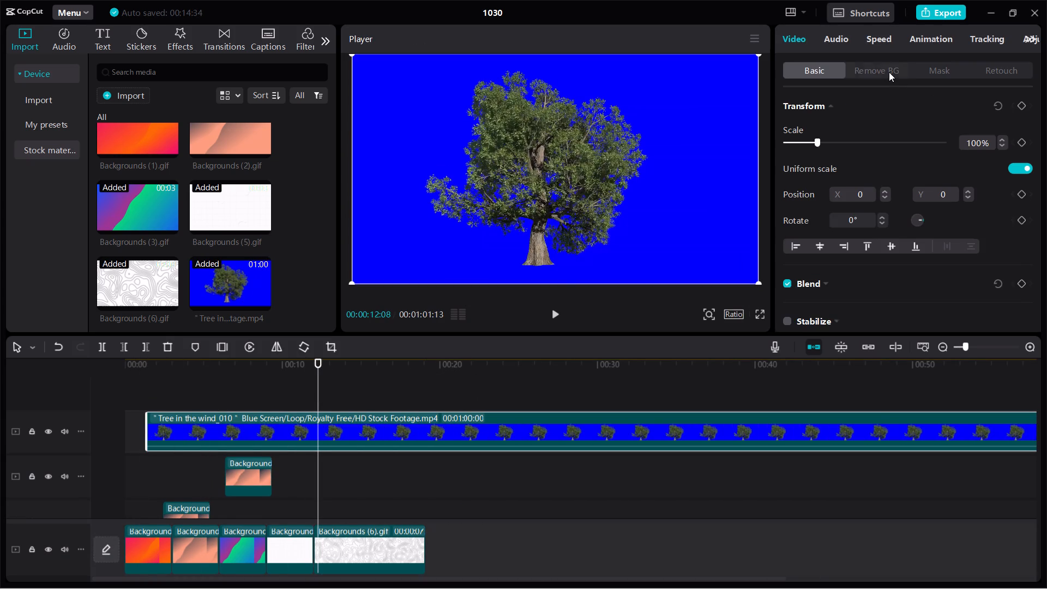
click(835, 157)
click(790, 137)
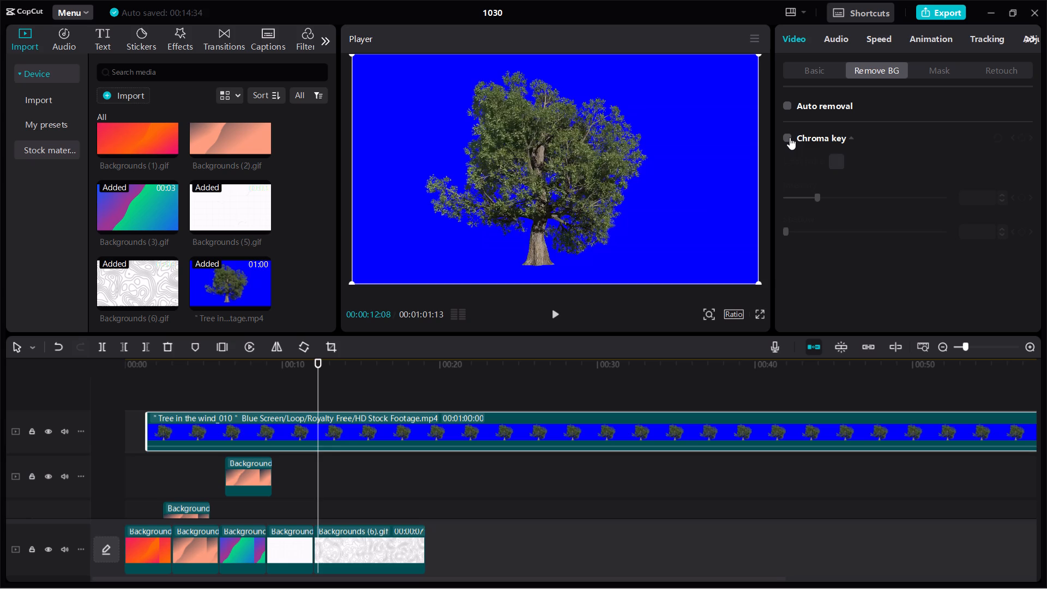
click(713, 155)
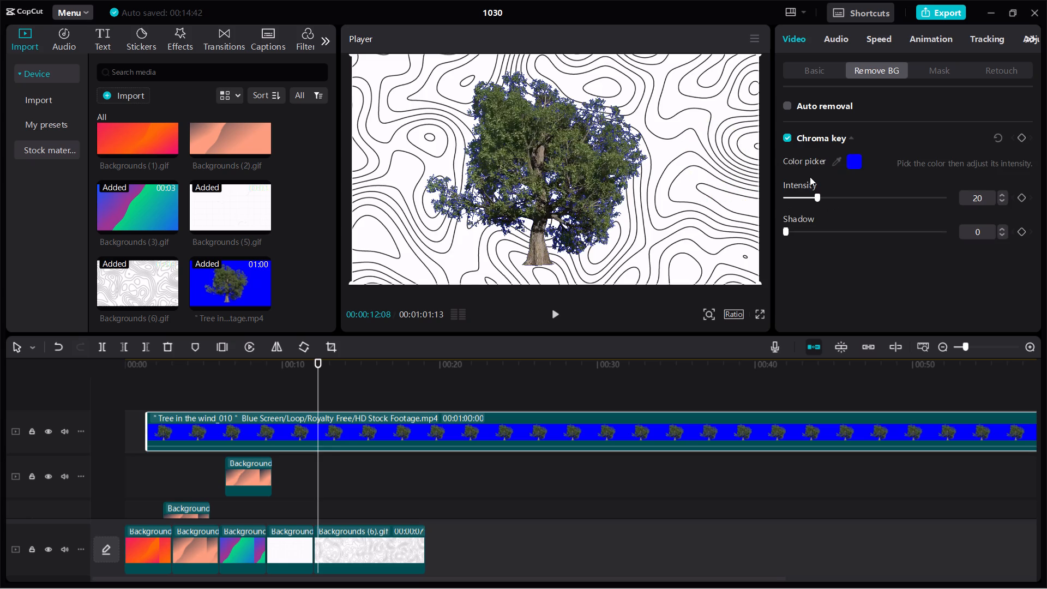
Set the tree clip's chroma key intensity to 52 and shadow to 11.
drag(820, 196, 829, 211)
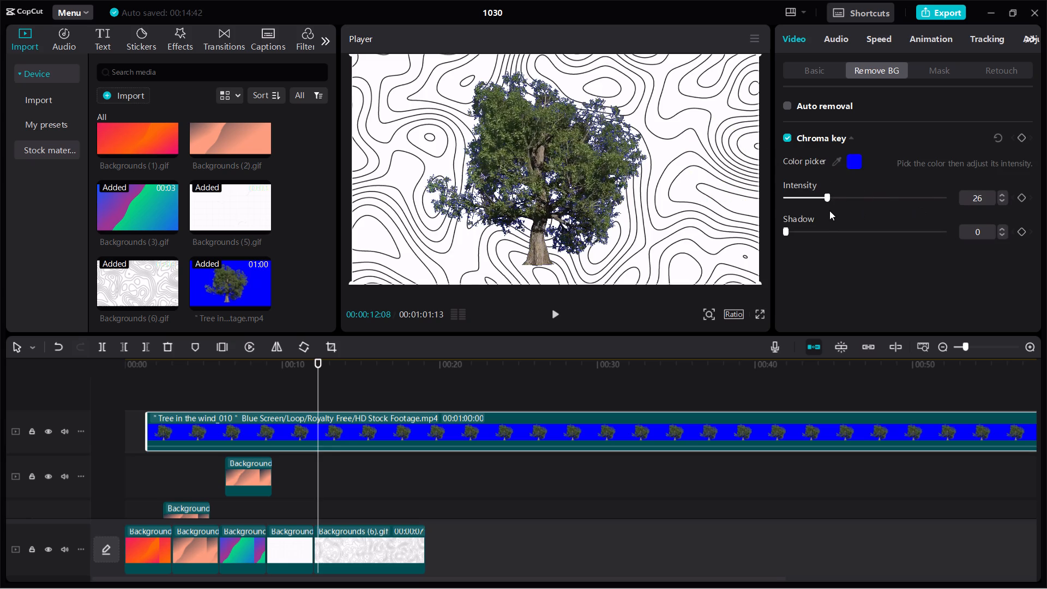
drag(829, 211, 816, 212)
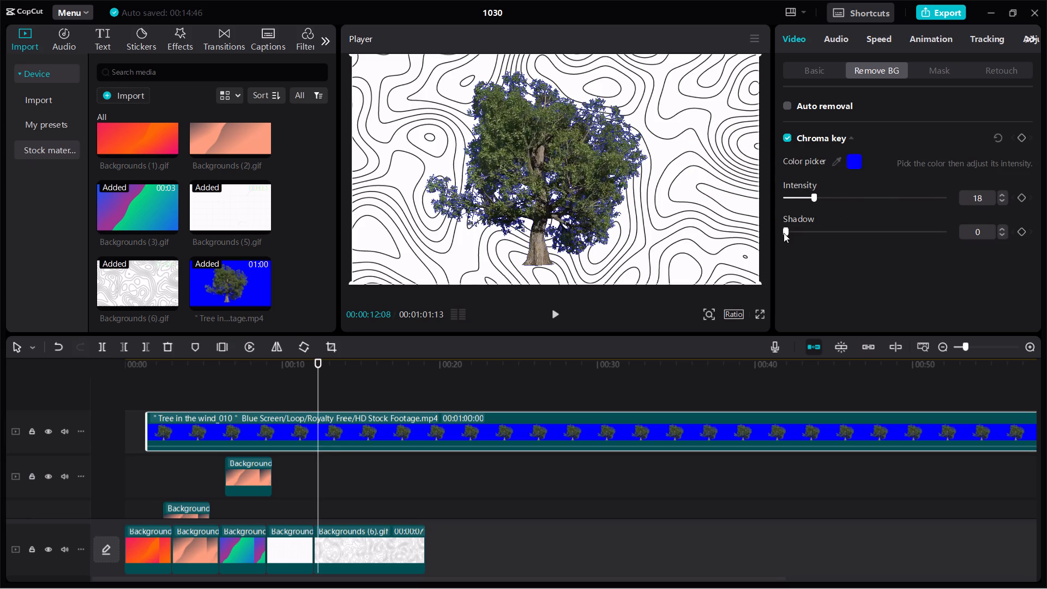
drag(785, 232, 802, 237)
drag(818, 197, 831, 205)
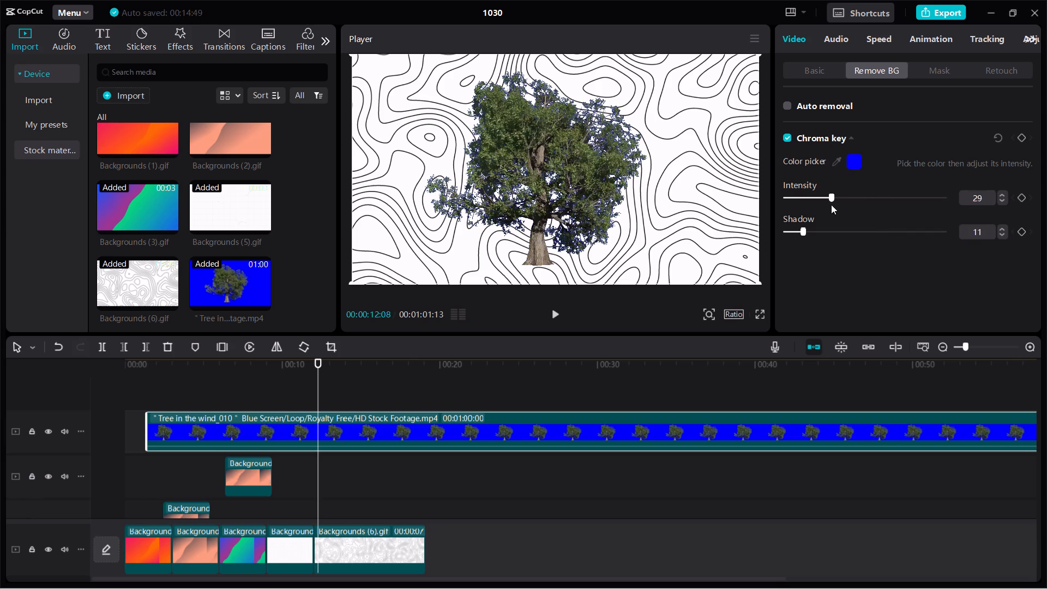
drag(831, 205, 869, 203)
click(539, 192)
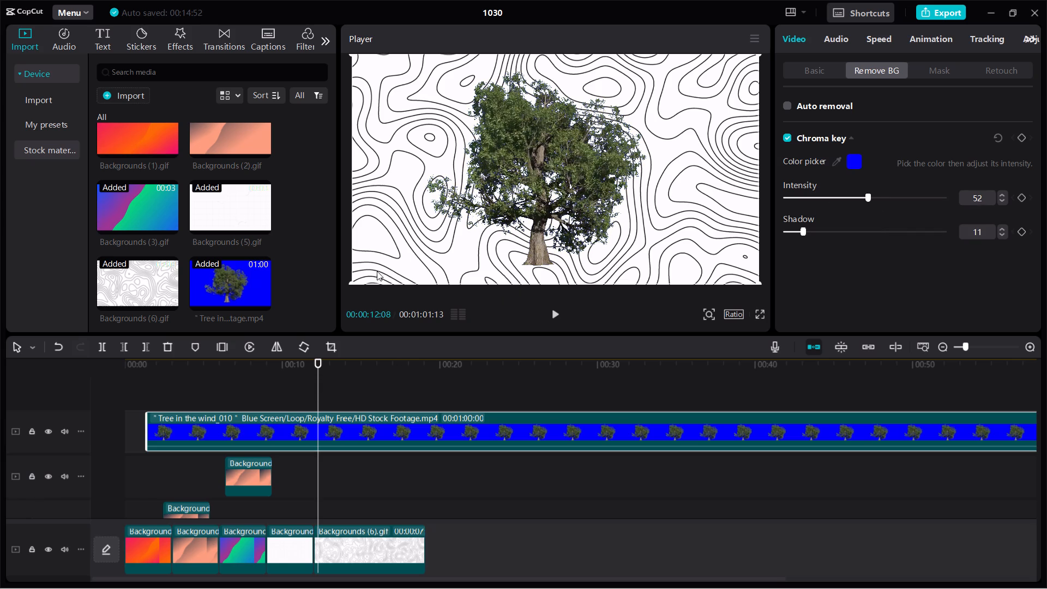
Enlarge the tree slightly in the preview and position it near the centre with its trunk base at the frame's bottom edge.
drag(356, 281, 452, 249)
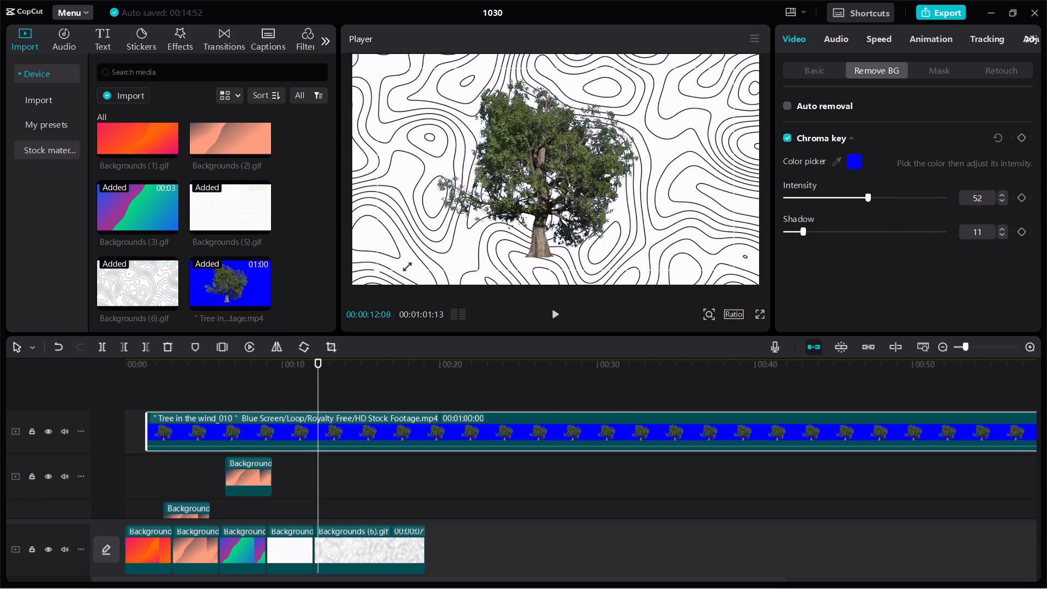
drag(452, 249, 345, 369)
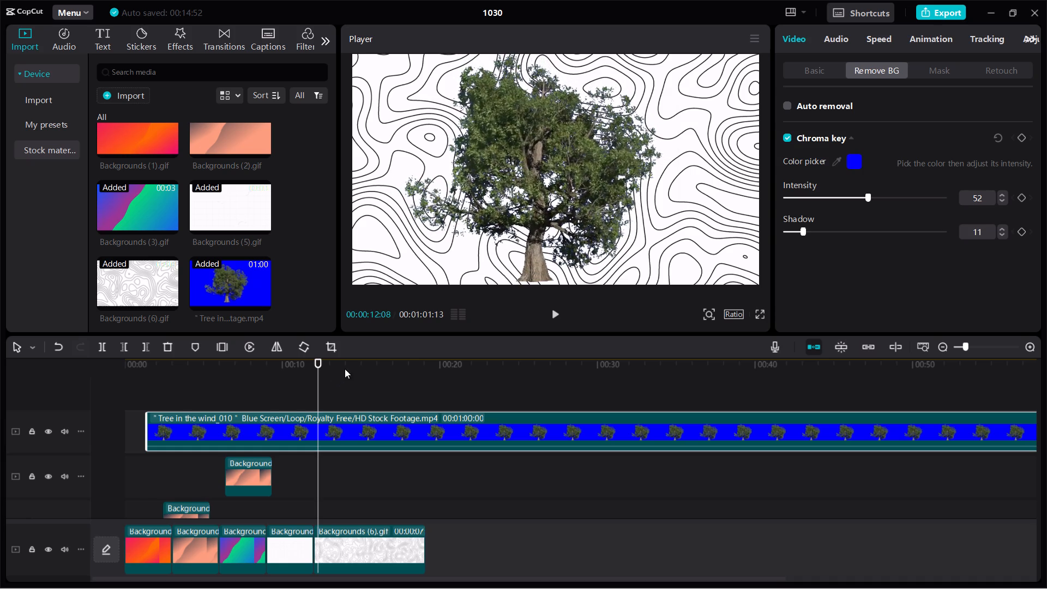
drag(345, 369, 346, 368)
drag(569, 172, 545, 163)
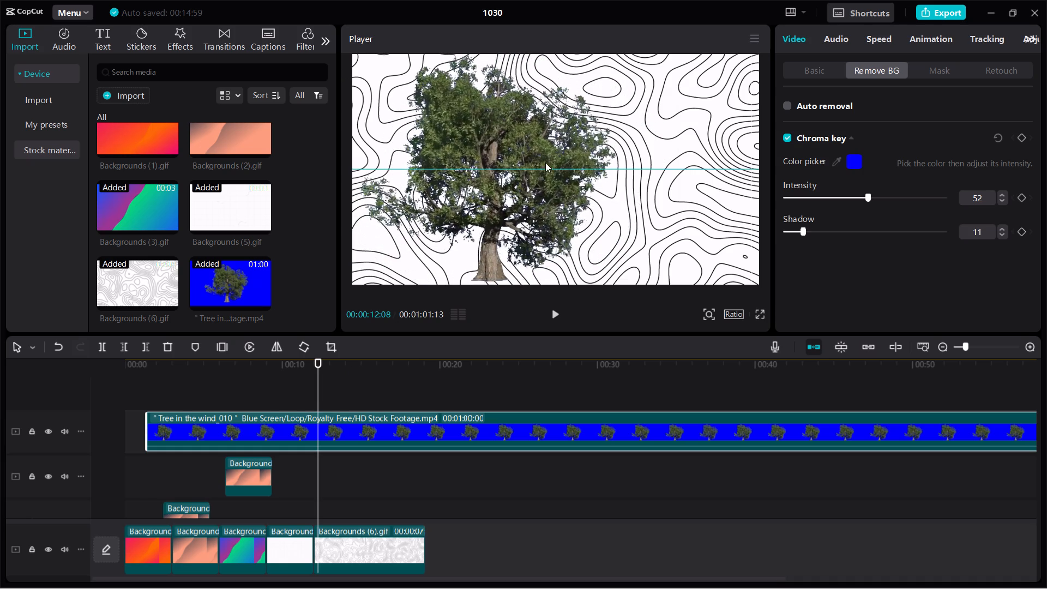
drag(545, 163, 573, 179)
Scrub through the timeline to check how the keyed tree looks over the different backgrounds.
drag(320, 369, 130, 399)
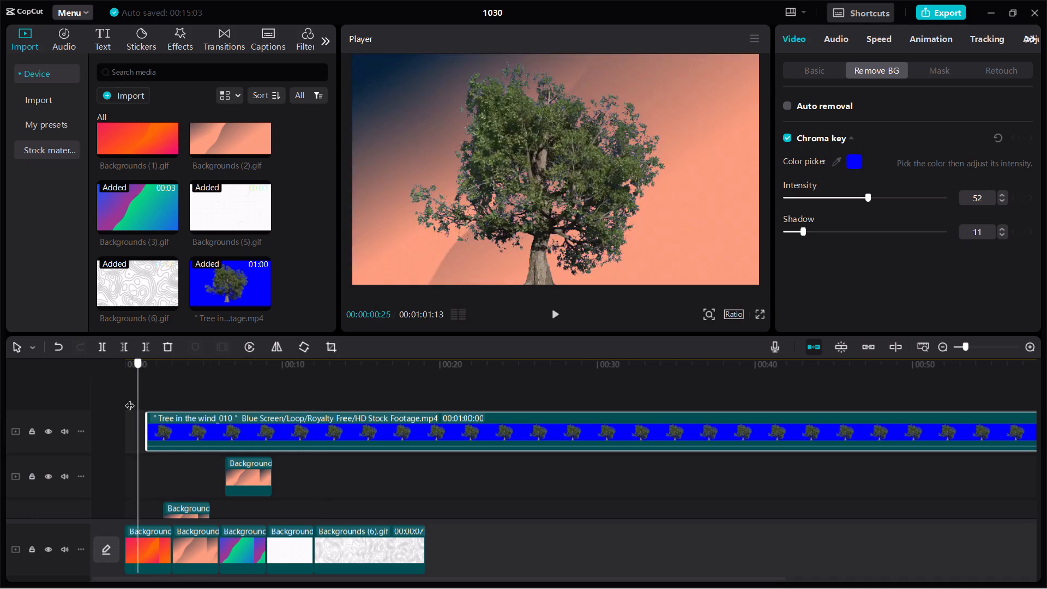
drag(130, 399, 346, 411)
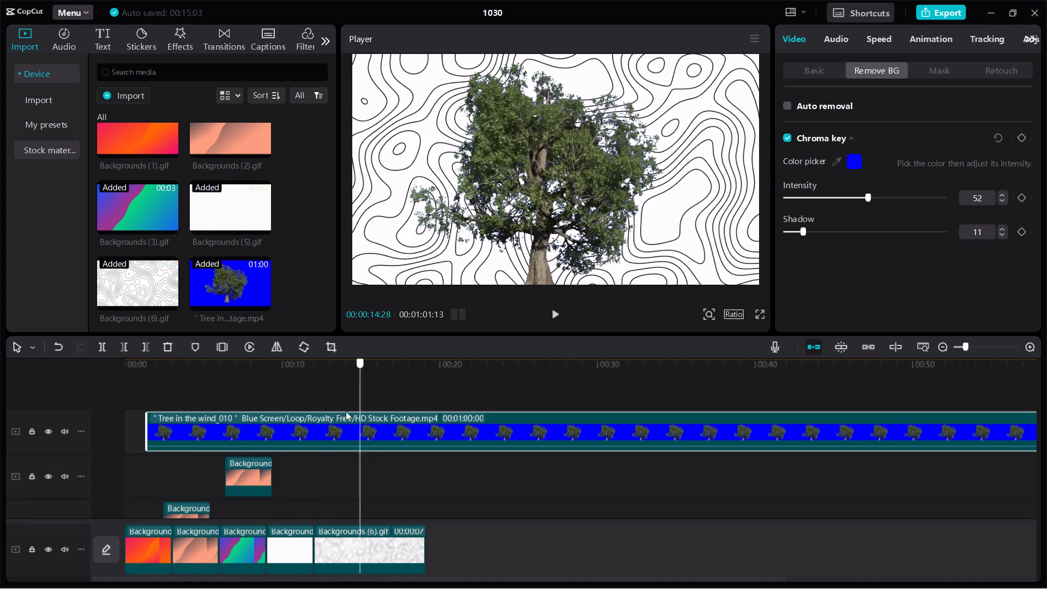
drag(346, 411, 387, 482)
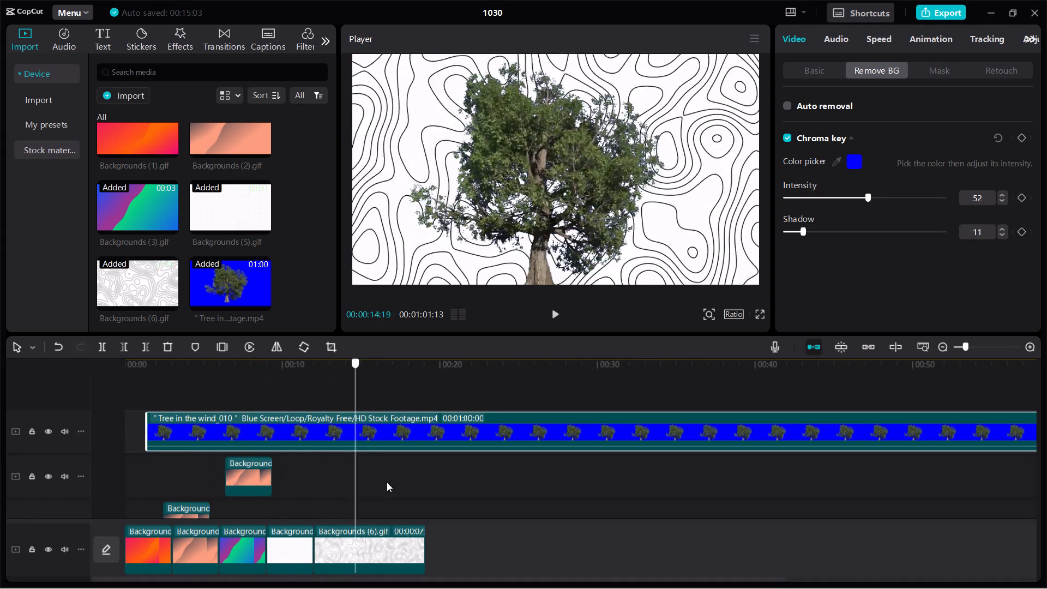
drag(387, 482, 388, 486)
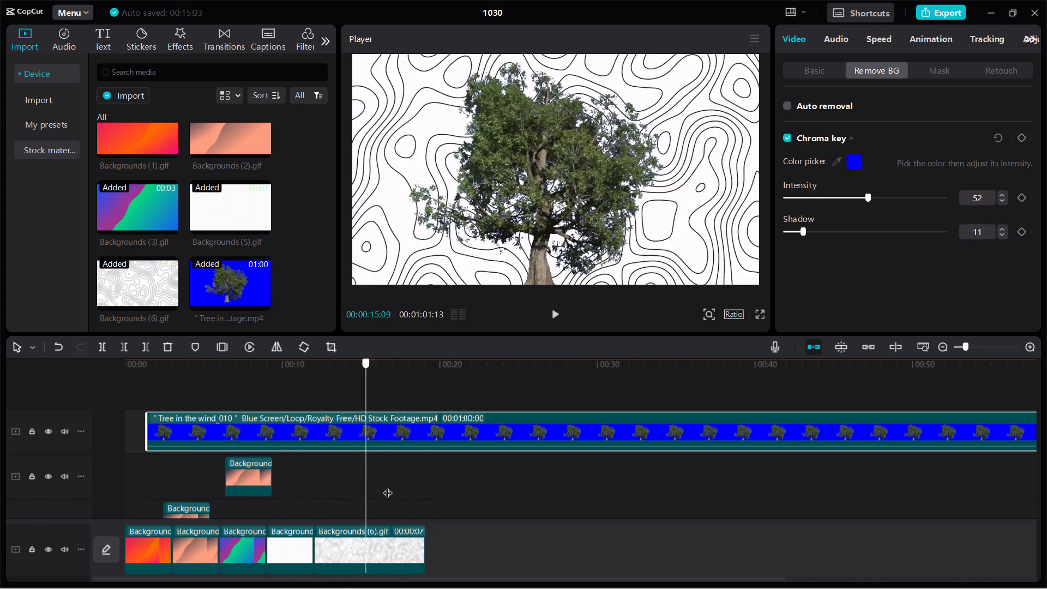
drag(388, 486, 419, 490)
click(311, 507)
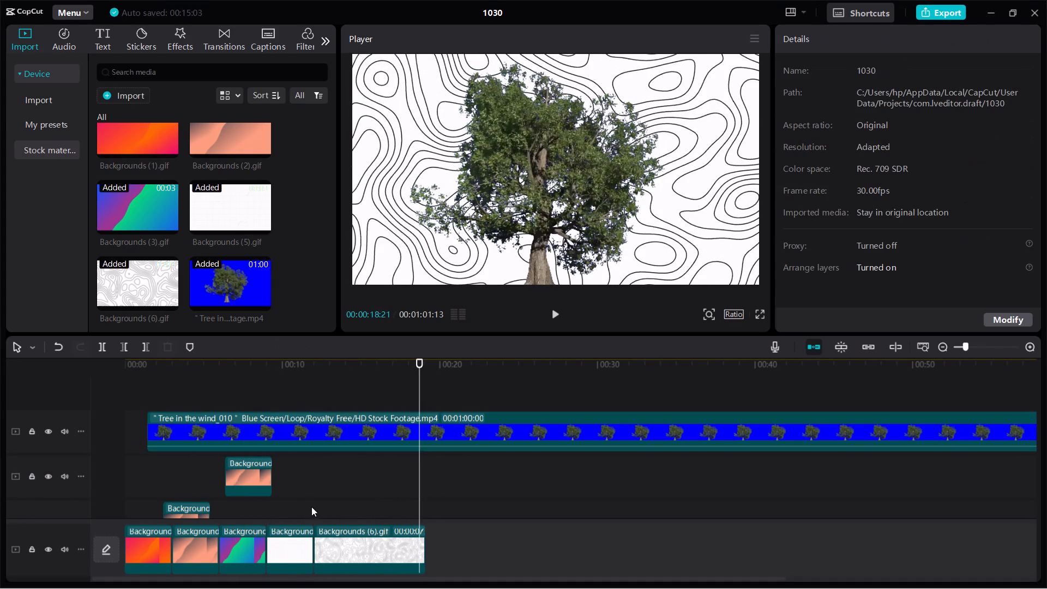
drag(309, 502, 287, 512)
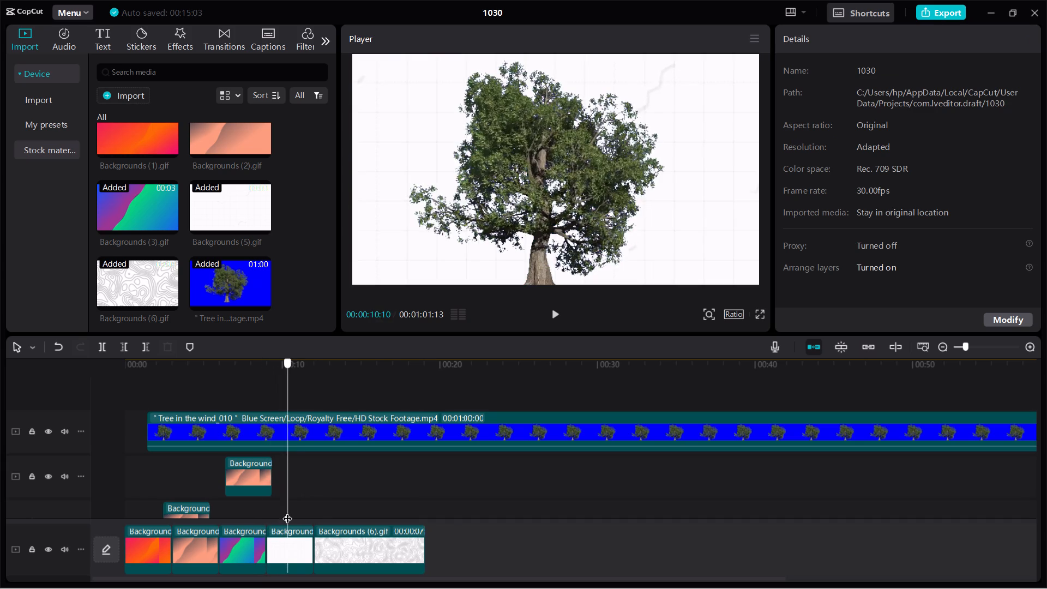
drag(287, 512, 351, 522)
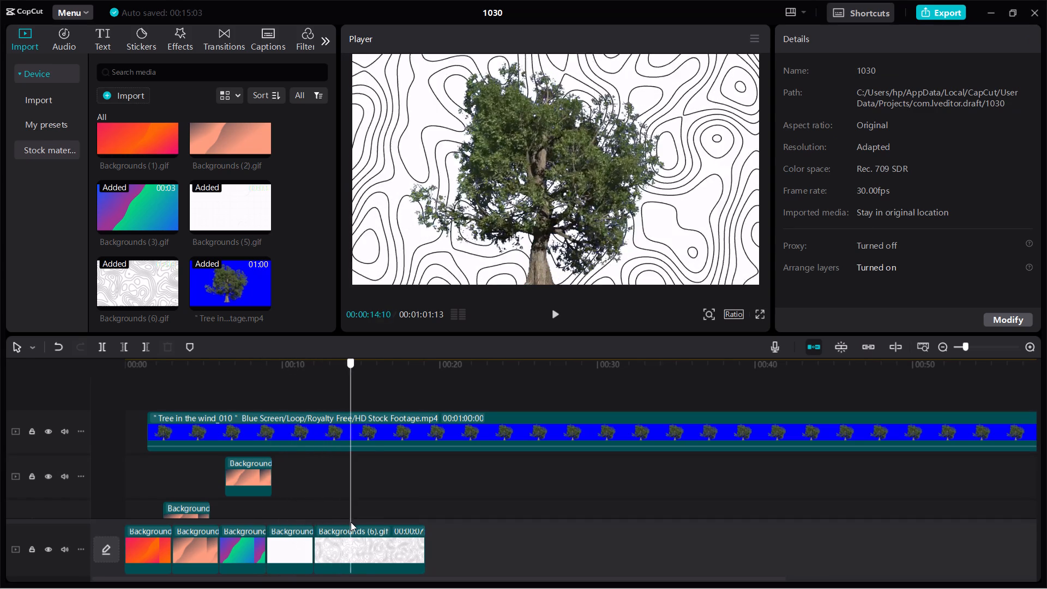
drag(351, 522, 384, 532)
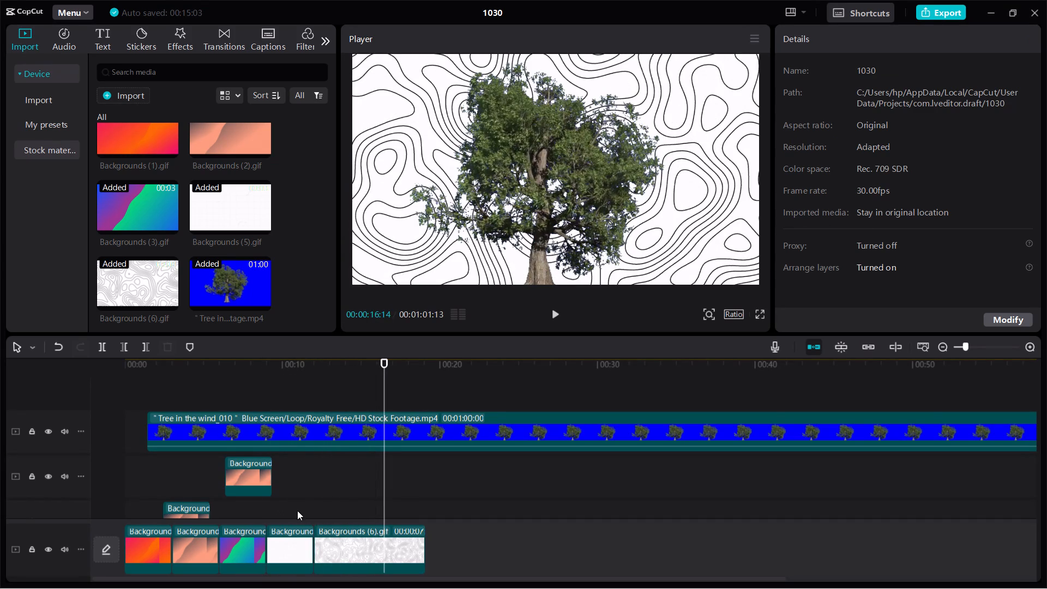
Delete the first four background clips from the main track and both Backgrounds (2).gif copies from the tracks above.
drag(299, 513, 147, 550)
key(d)
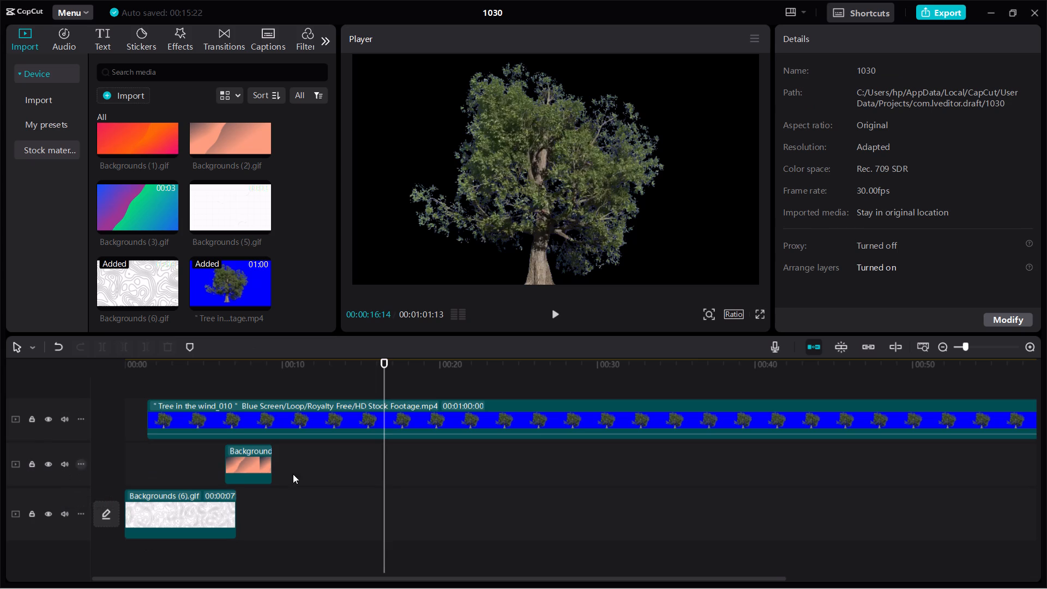
drag(311, 472, 236, 462)
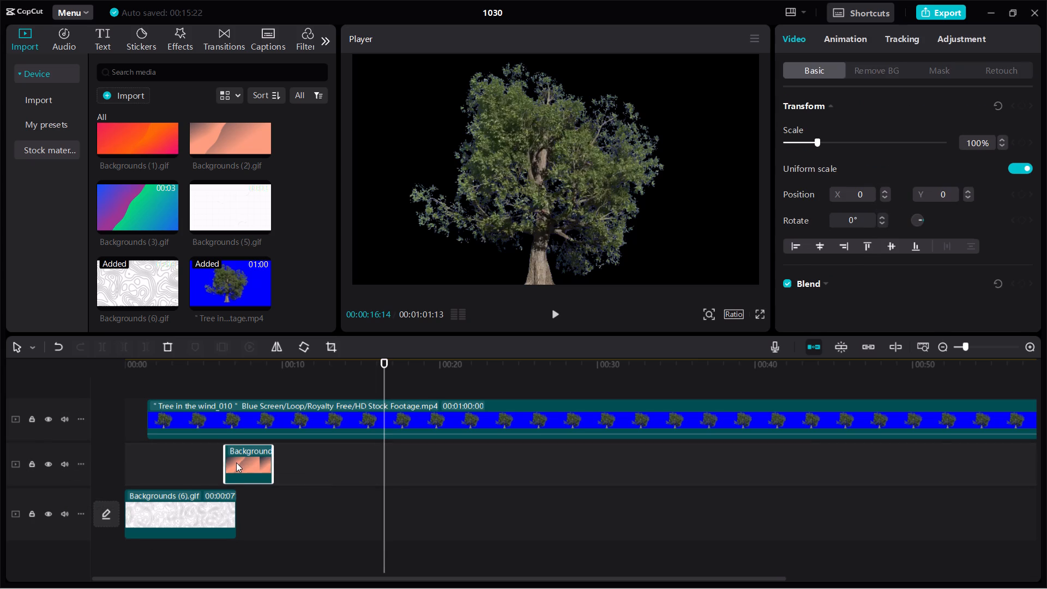
key(d)
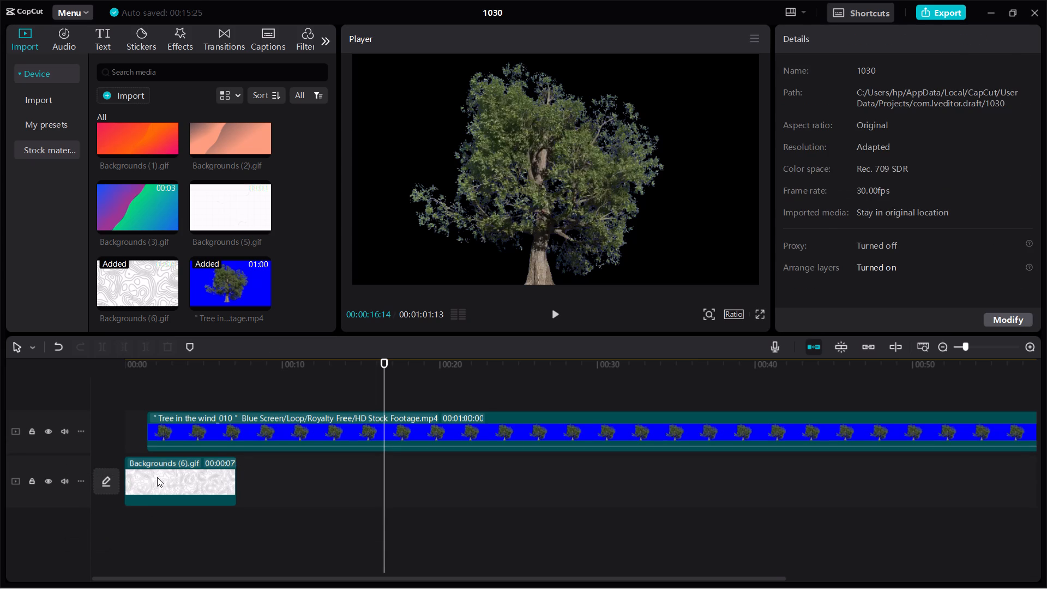
Extend the Backgrounds (6).gif clip on the main track to end level with the tree clip, at 00:01:01:13.
click(157, 477)
drag(238, 472, 370, 487)
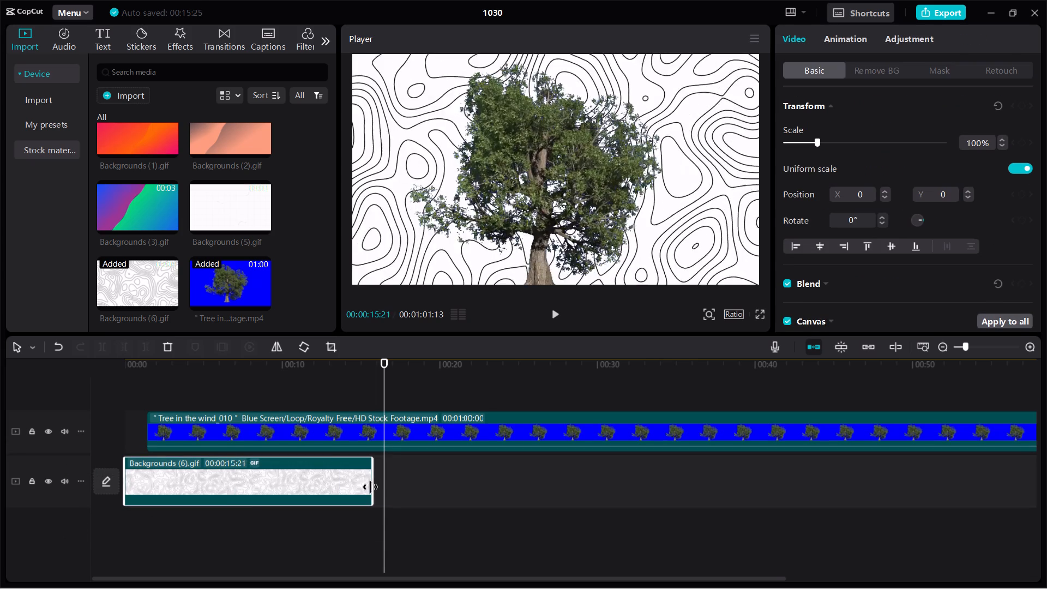
drag(370, 487, 974, 498)
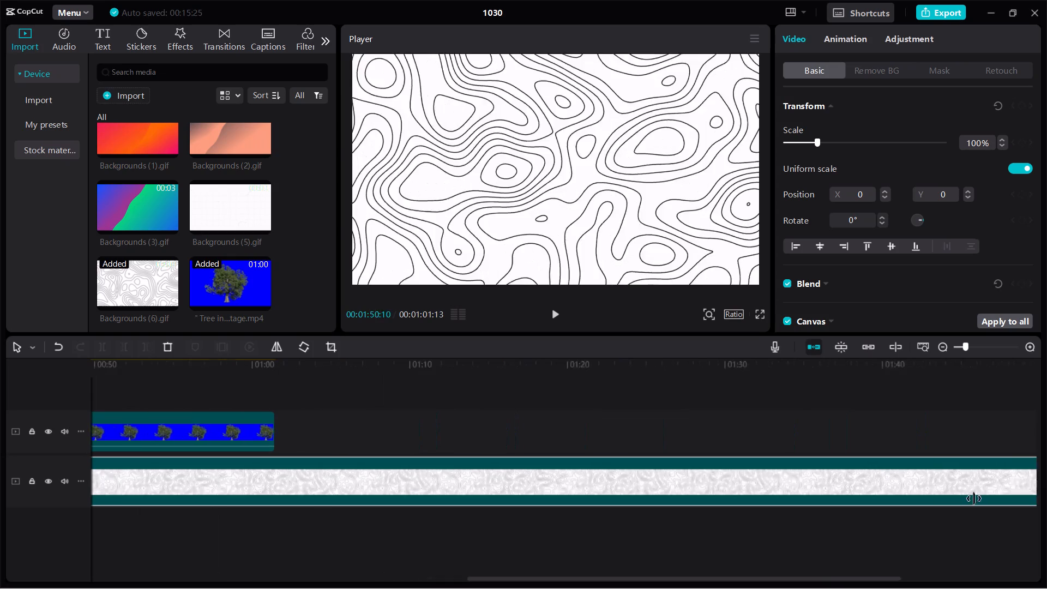
drag(974, 498, 151, 465)
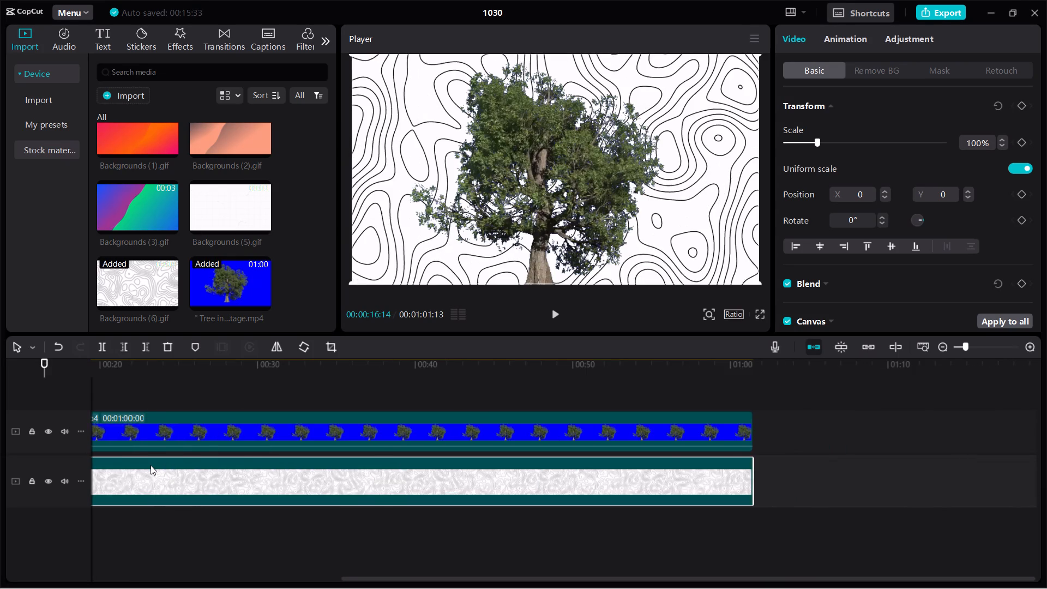
scroll(151, 465, right, 8)
Move the tree clip earlier so it starts almost at the timeline's beginning, and play the composite from 00:00.
drag(190, 431, 172, 432)
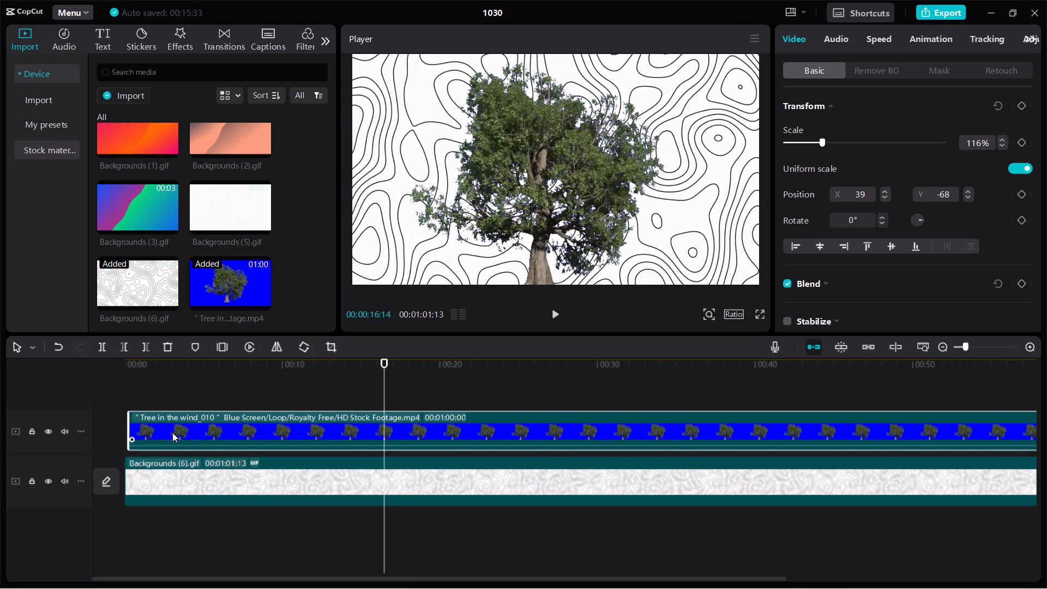
drag(172, 432, 171, 436)
click(153, 385)
drag(155, 386, 86, 396)
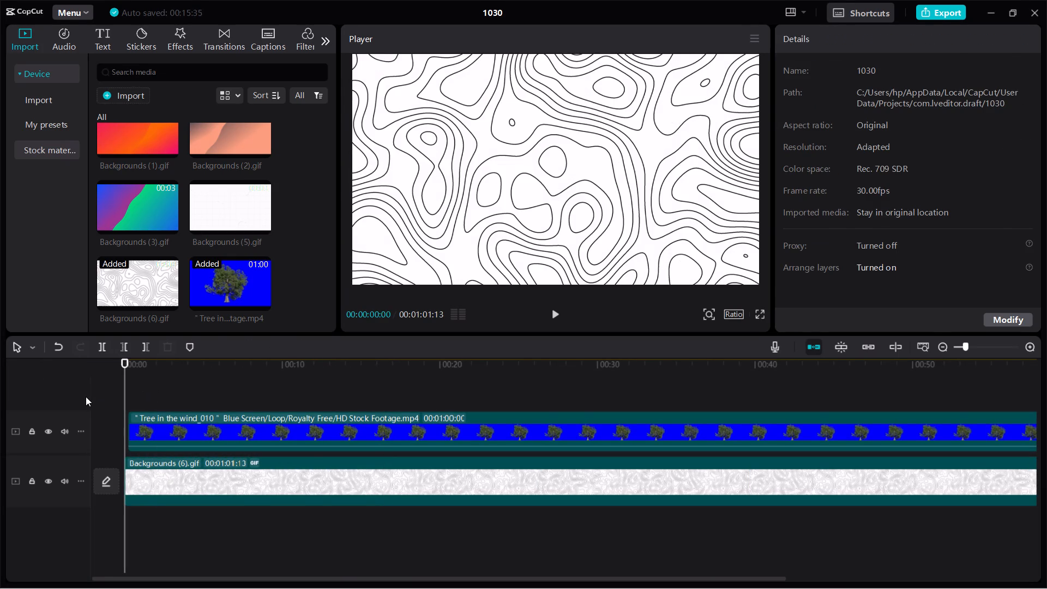
key(space)
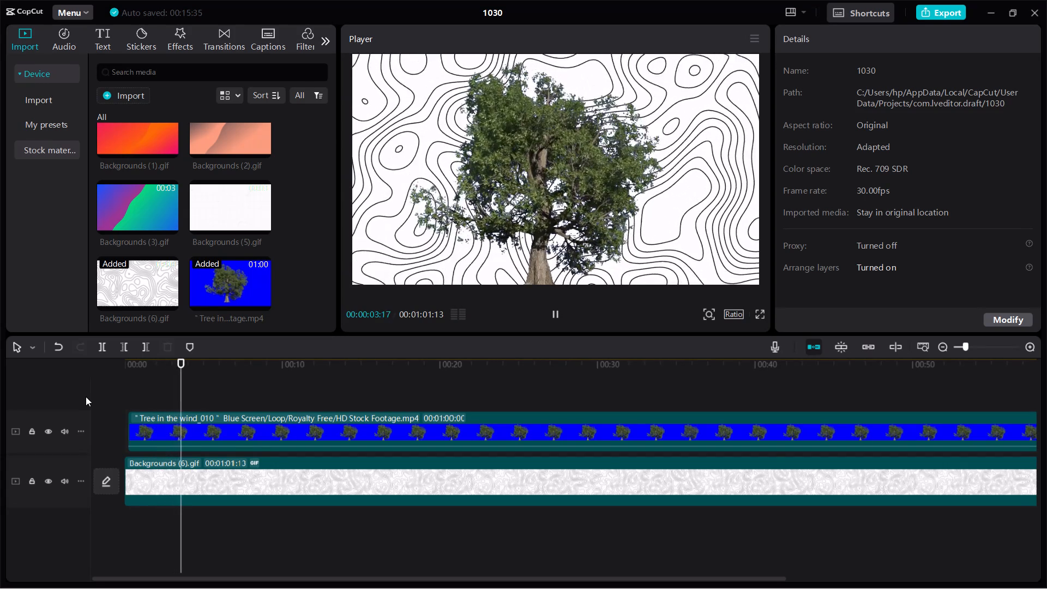
Import the NEWS PAPER REVEALING 3ND OVERLAY video from the overlays folder into the project media.
click(122, 92)
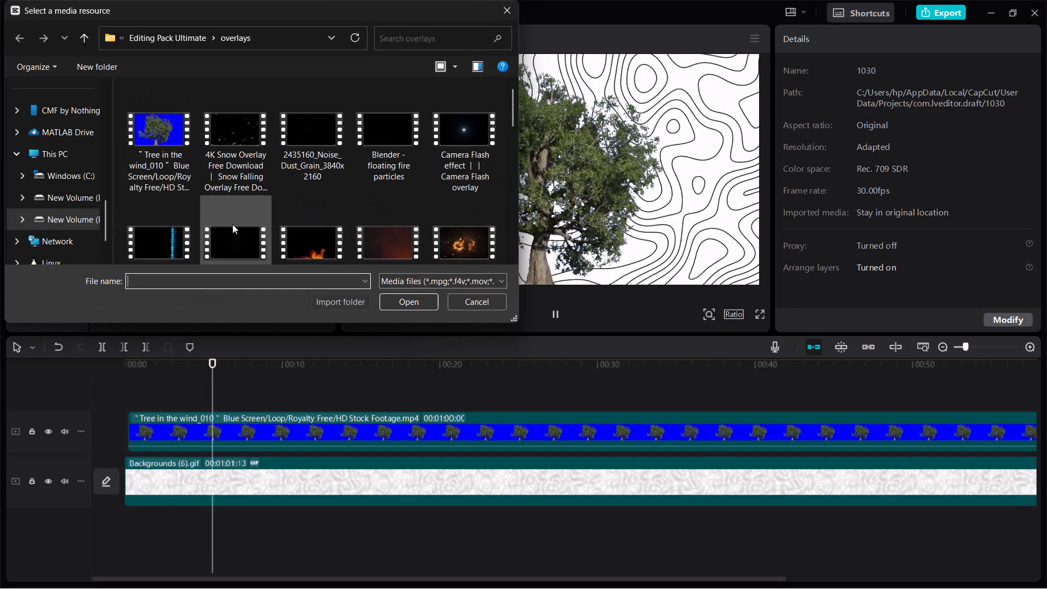
scroll(311, 179, down, 1)
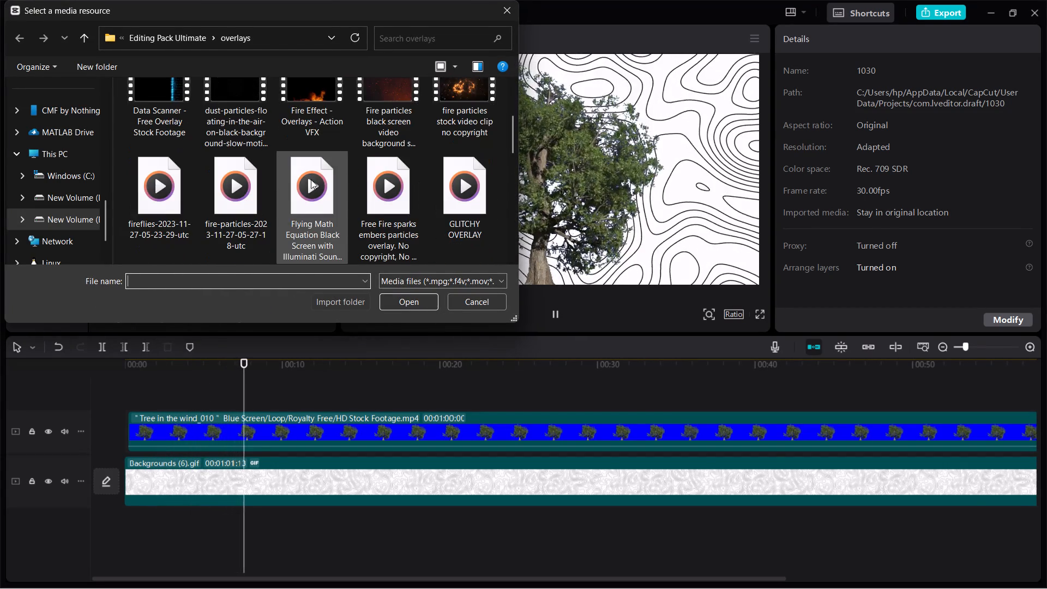
click(172, 192)
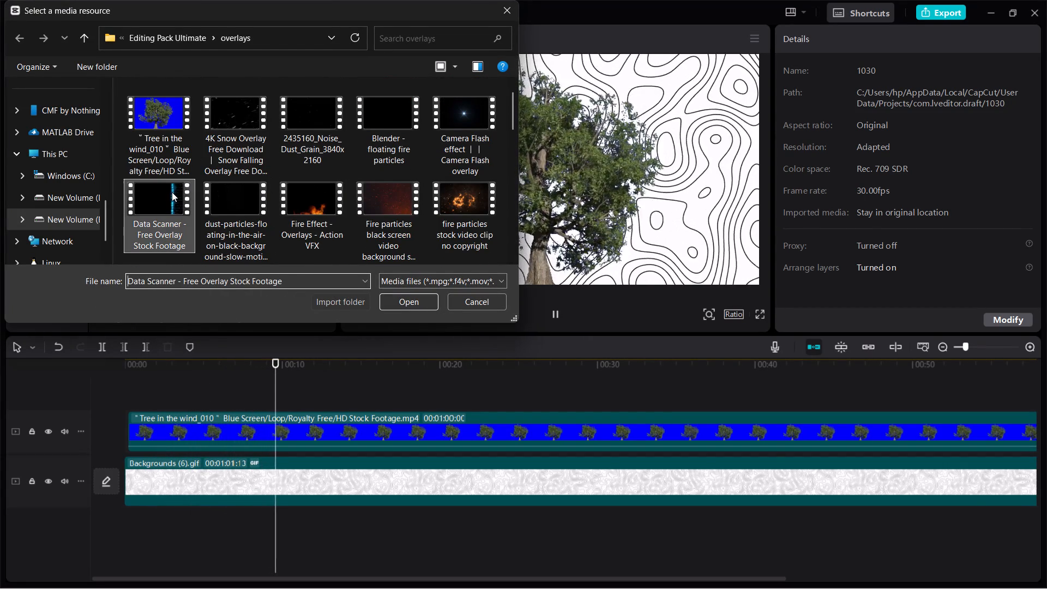
scroll(423, 211, down, 1)
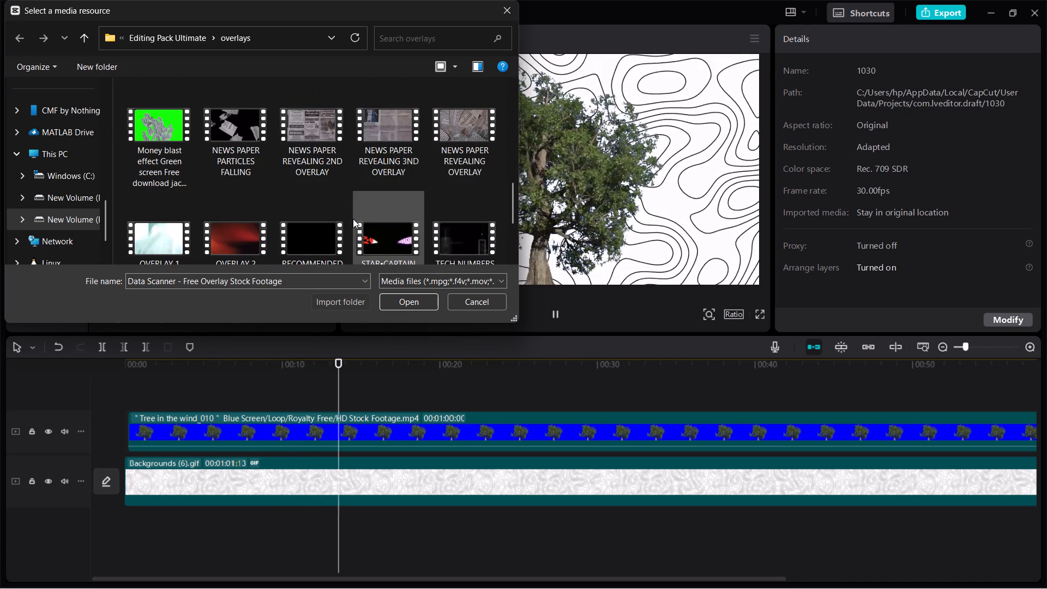
click(311, 125)
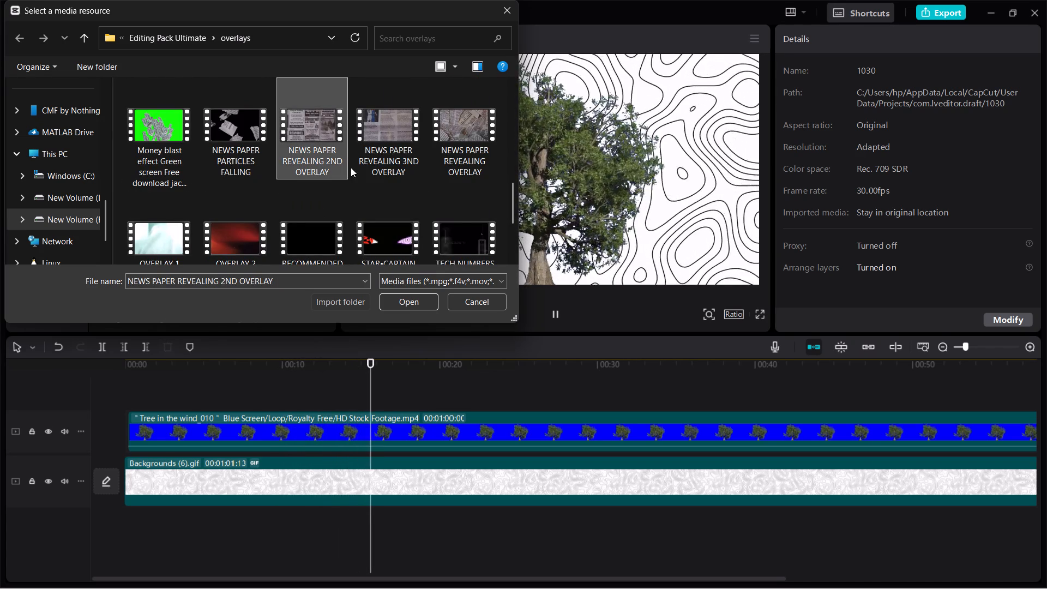
click(392, 157)
click(420, 302)
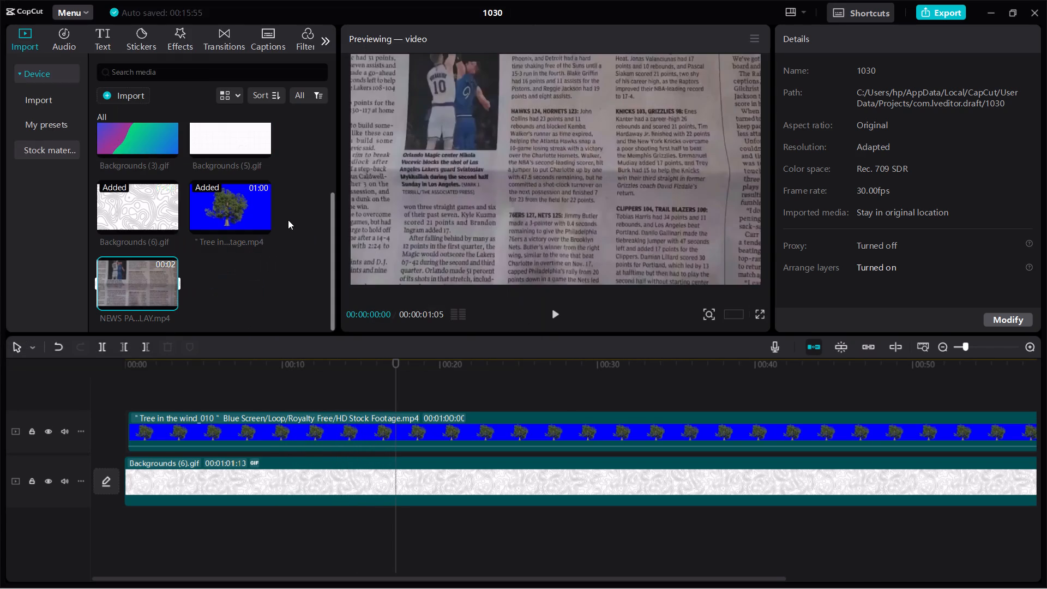
Add the newspaper overlay on a new track above the tree clip at about 4 seconds and preview it.
drag(143, 274, 184, 371)
drag(399, 376, 172, 386)
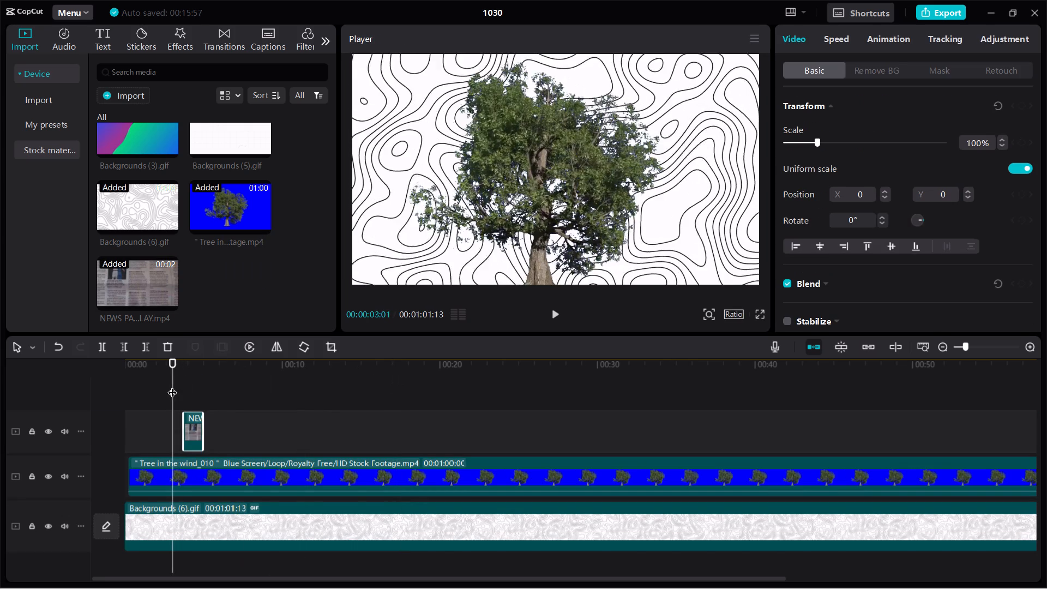
key(space)
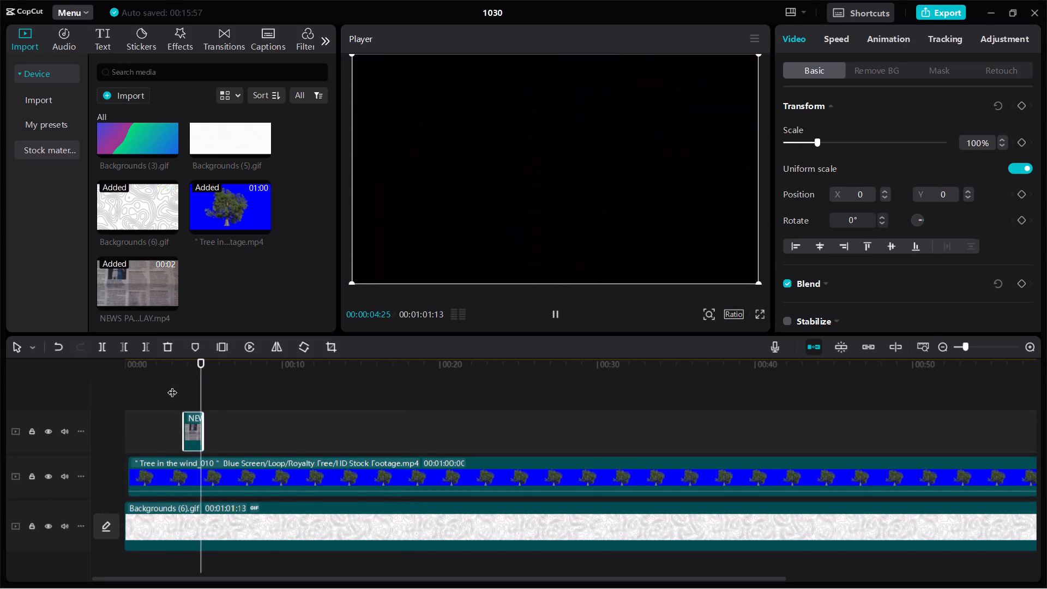
Place the newspaper overlay at the start of the tree clip's track, with the tree clip directly after it.
drag(194, 420, 134, 452)
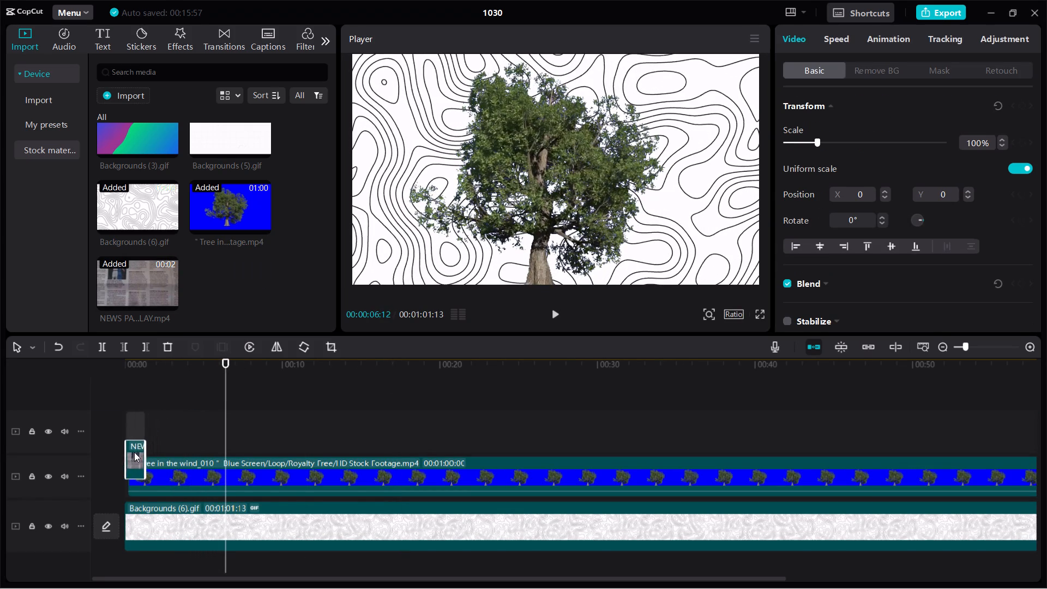
drag(134, 452, 130, 457)
drag(163, 468, 221, 466)
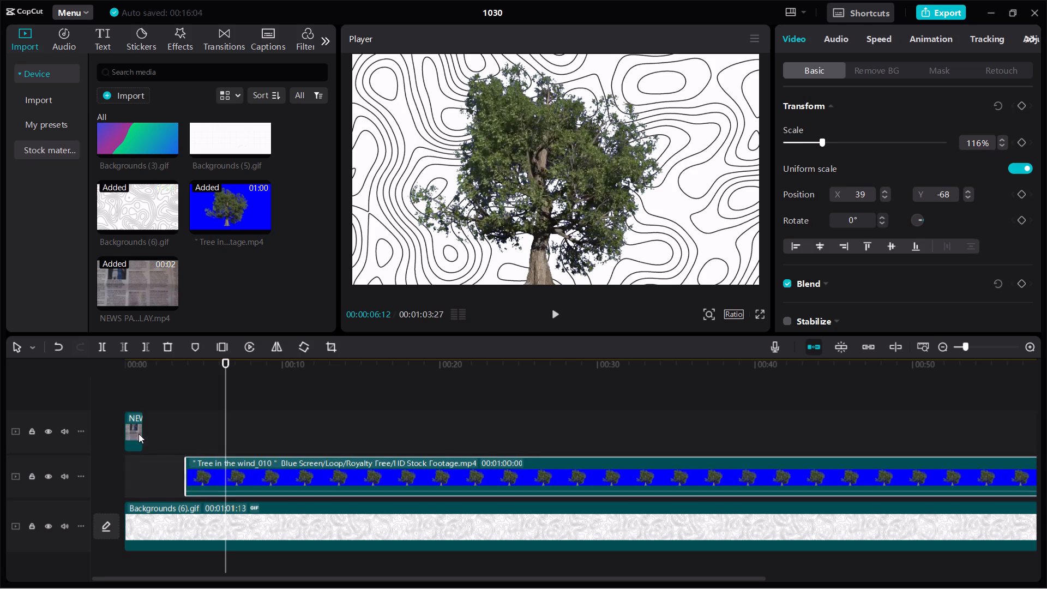
drag(139, 434, 136, 467)
drag(250, 435, 209, 439)
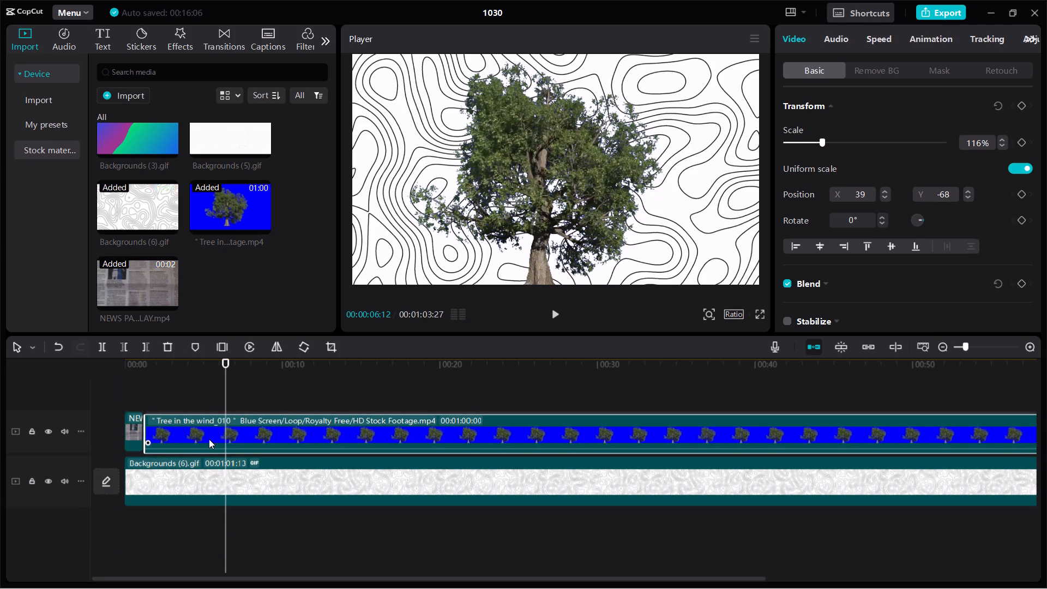
drag(209, 439, 206, 438)
drag(202, 432, 203, 478)
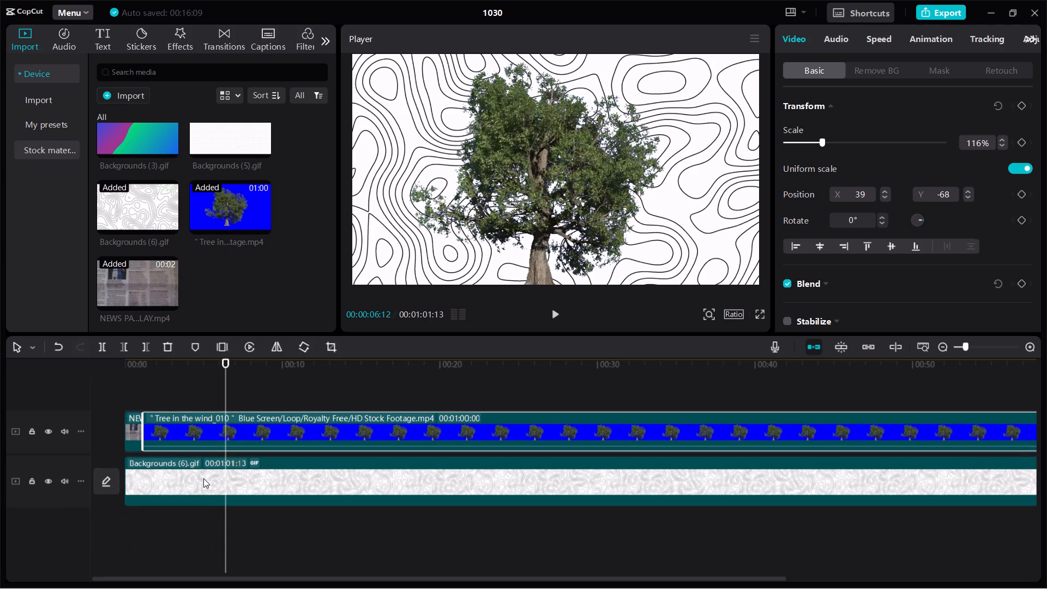
Scrub and play the opening from 00:00 to check how the newspaper tear reveals the scene.
drag(152, 388, 109, 396)
click(140, 387)
drag(140, 387, 134, 389)
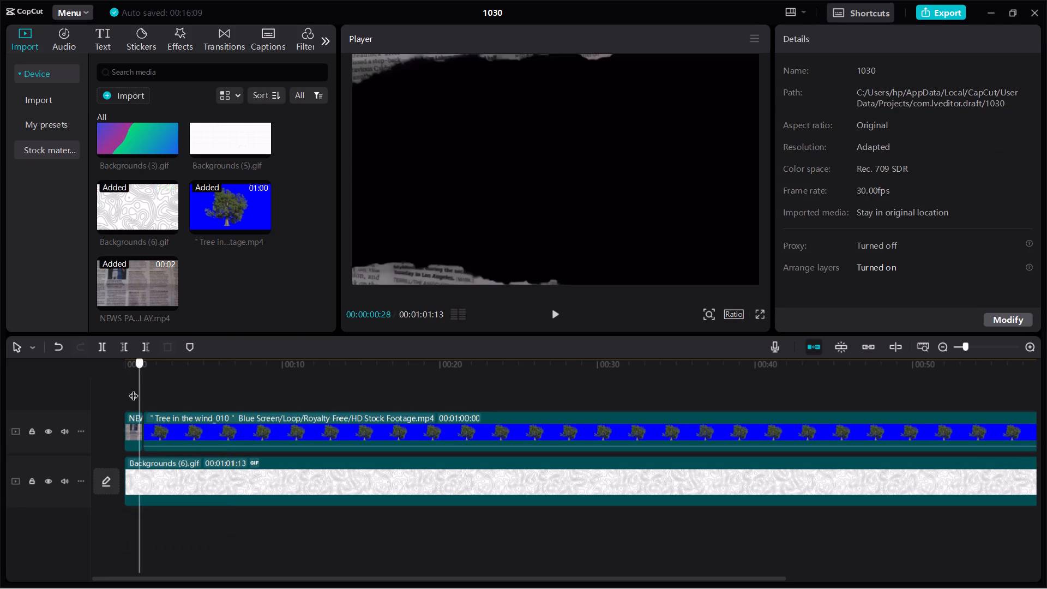
drag(134, 389, 94, 400)
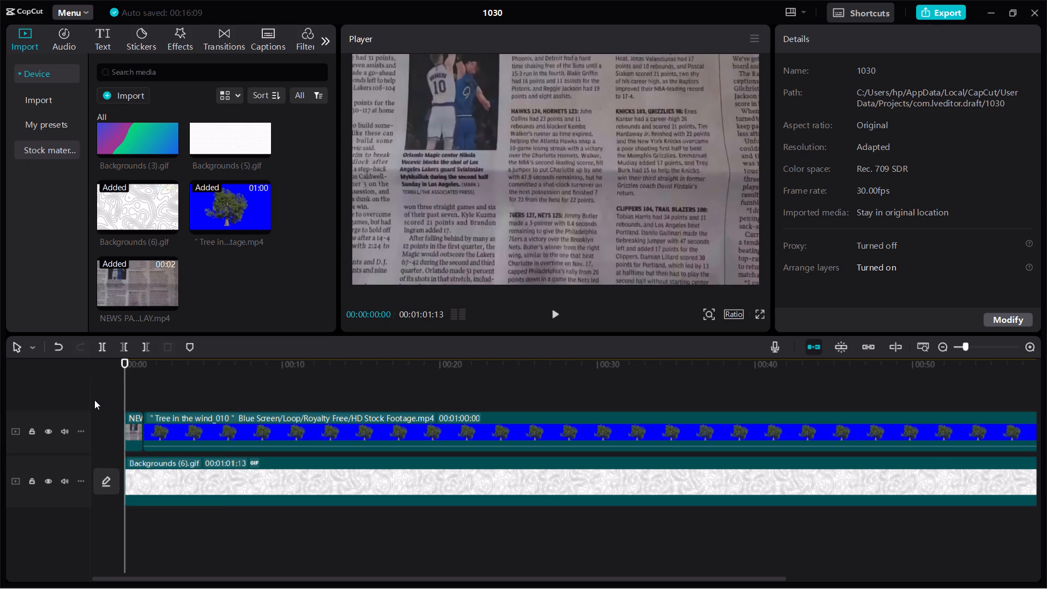
click(94, 400)
key(space)
key(space)
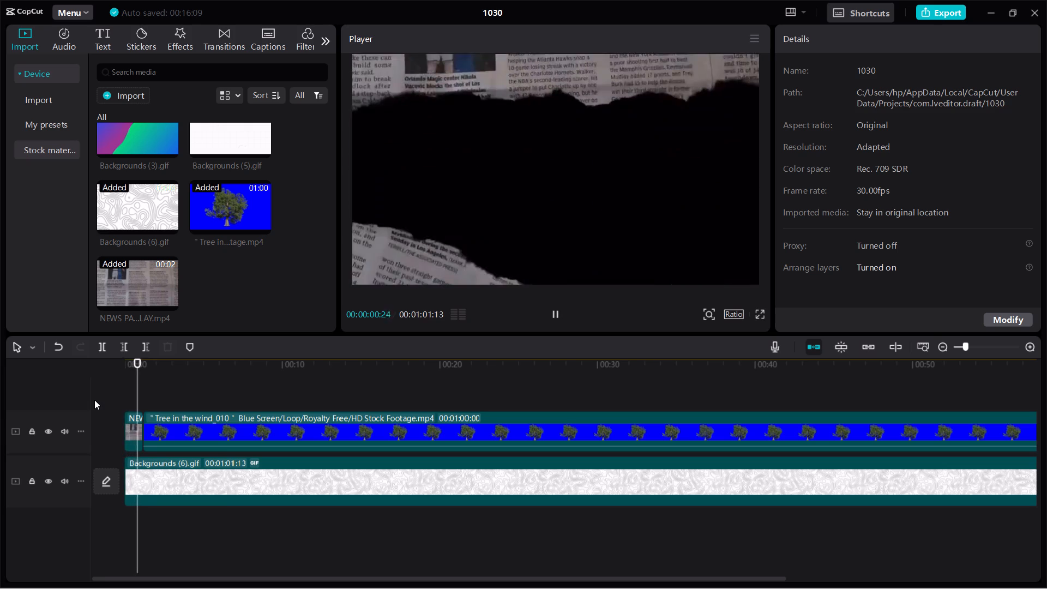
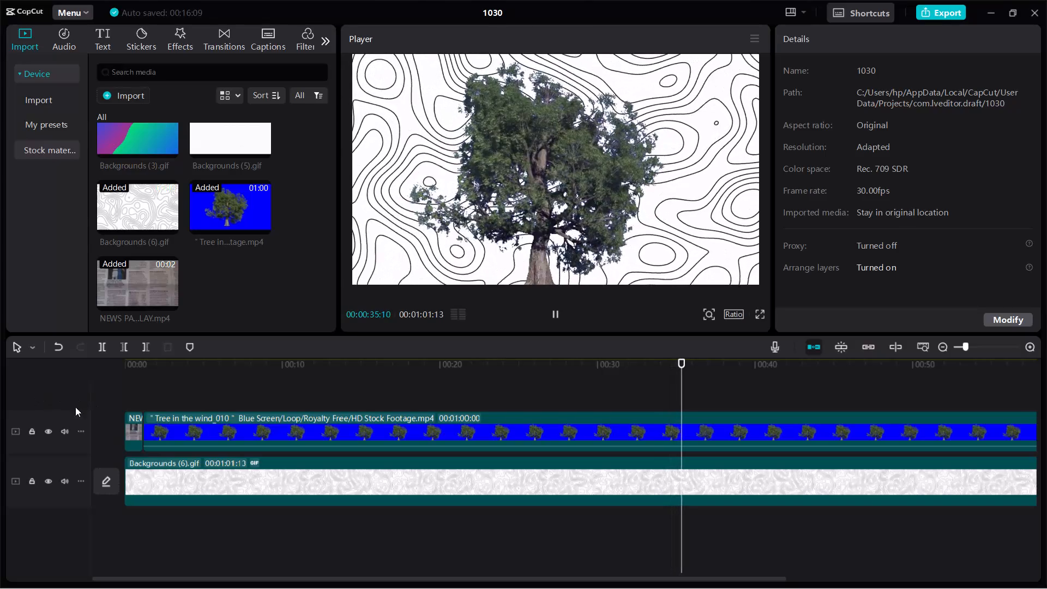
Add another copy of the newspaper overlay on a new track above the tree clip at about 11 seconds.
click(316, 391)
drag(316, 391, 198, 414)
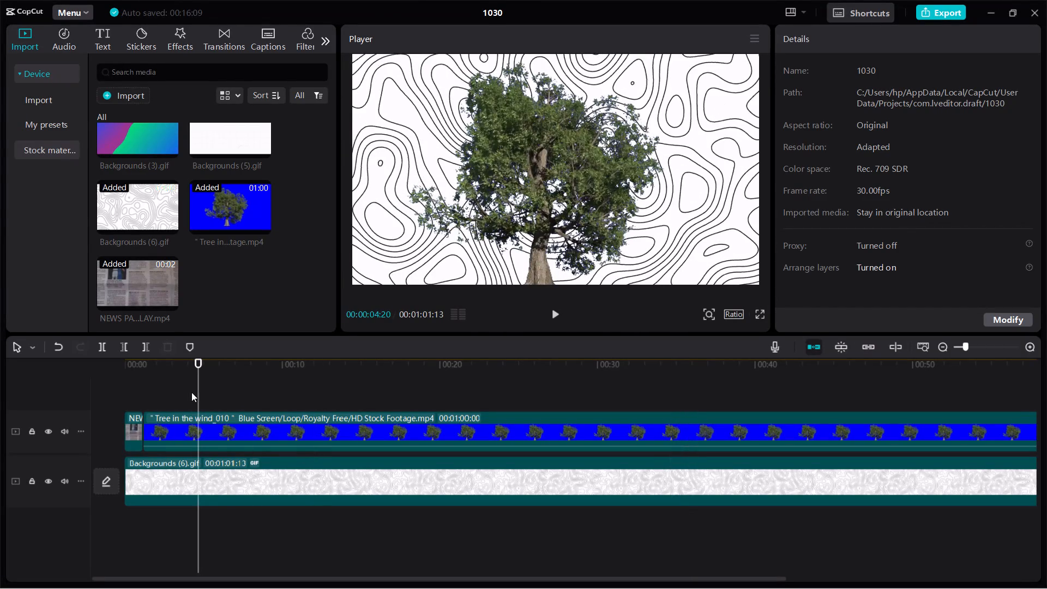
drag(151, 267, 304, 392)
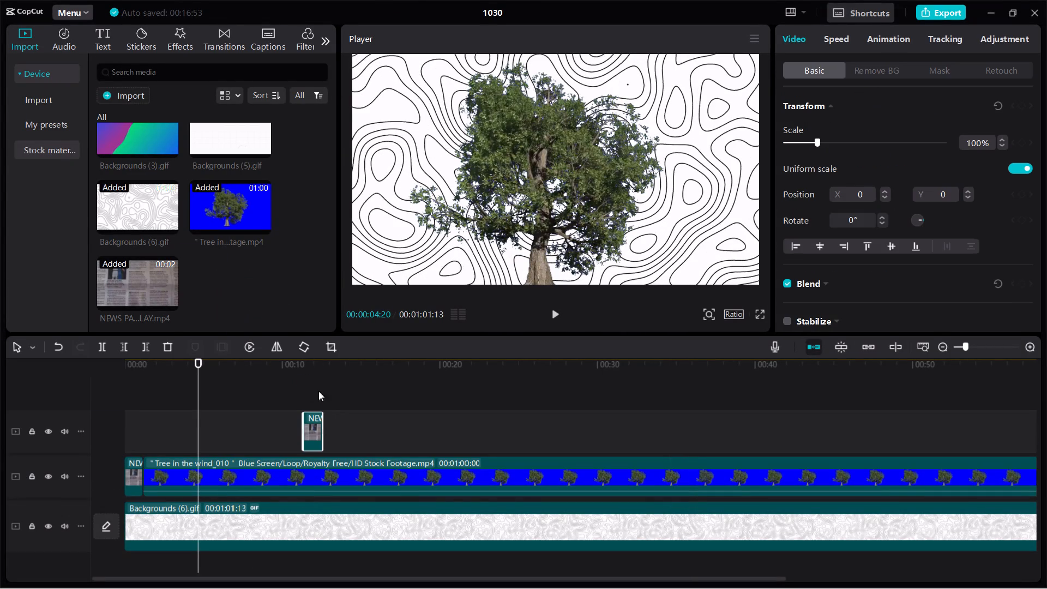
Add Backgrounds (5).gif at about 6 seconds on the upper track, ahead of the second newspaper overlay.
drag(203, 145, 215, 433)
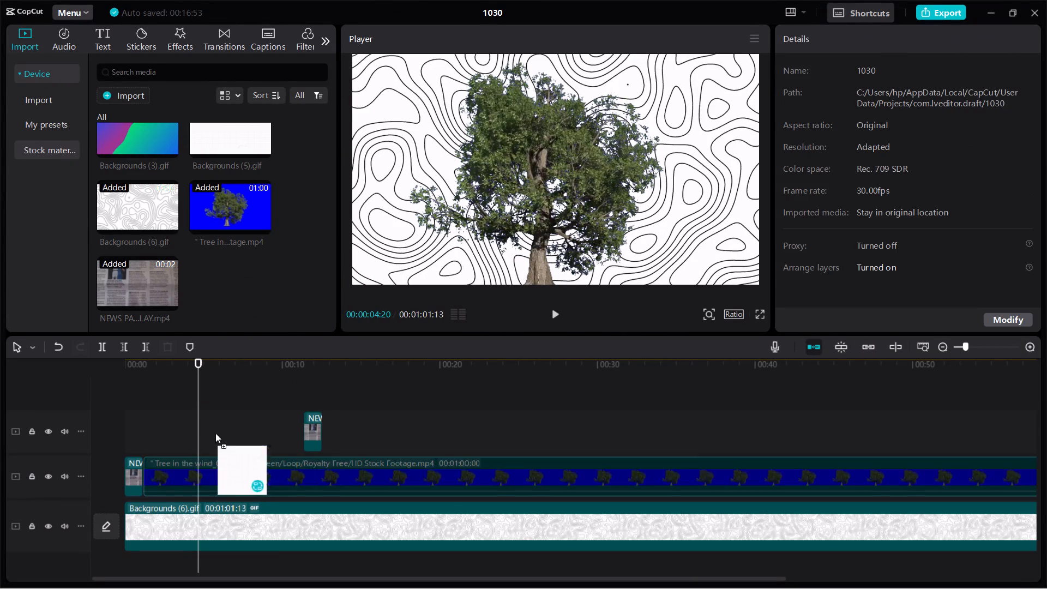
drag(215, 433, 218, 420)
Add Backgrounds (6).gif on a new topmost track, starting at about 2.5 seconds.
drag(120, 186, 122, 209)
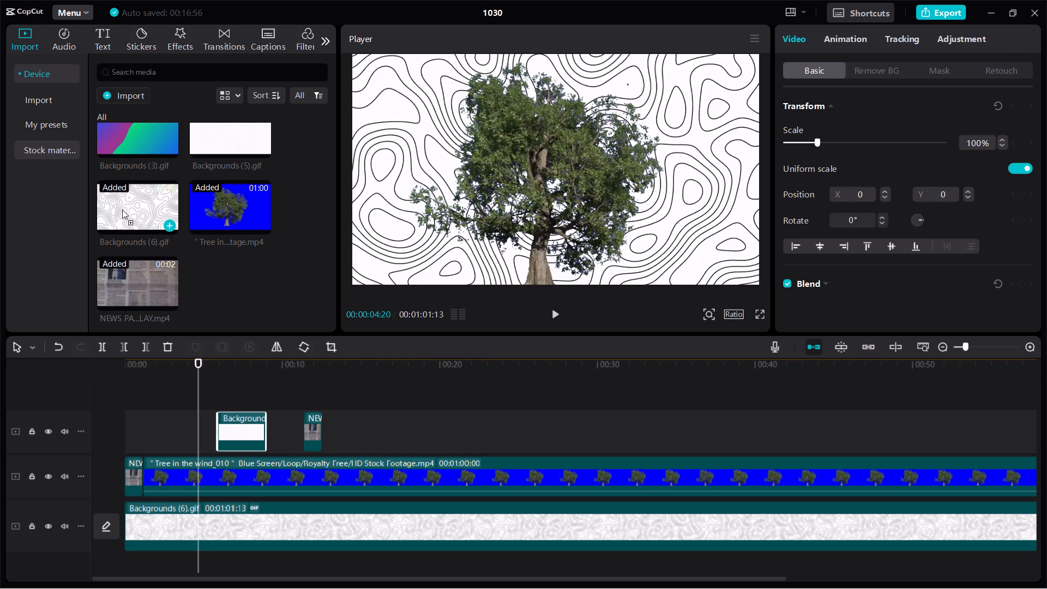
drag(122, 209, 165, 401)
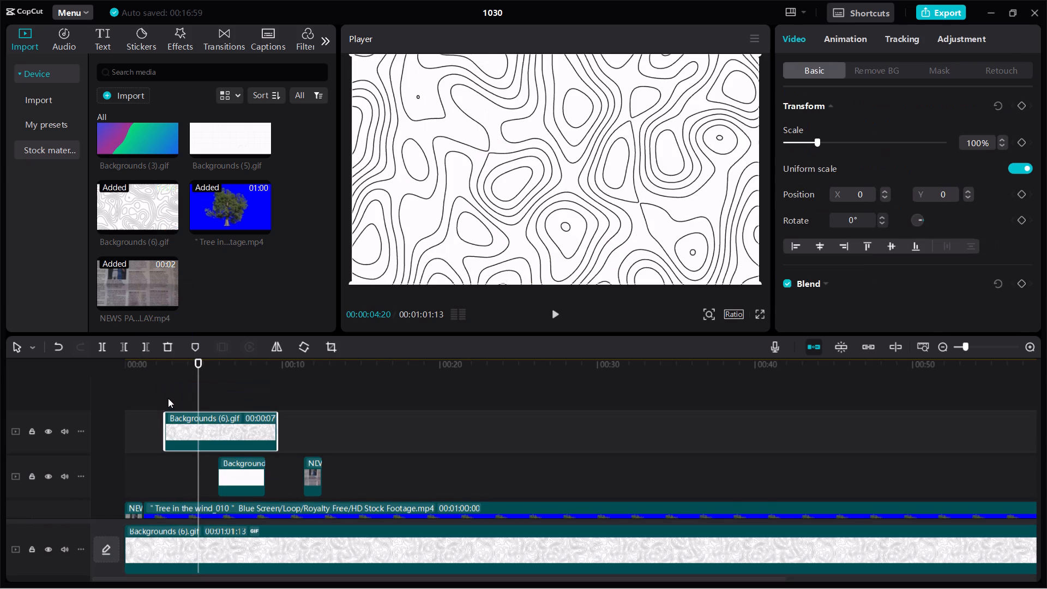
Play the timeline from 00:00 to preview the opening with the stacked clips.
drag(194, 394, 116, 407)
key(space)
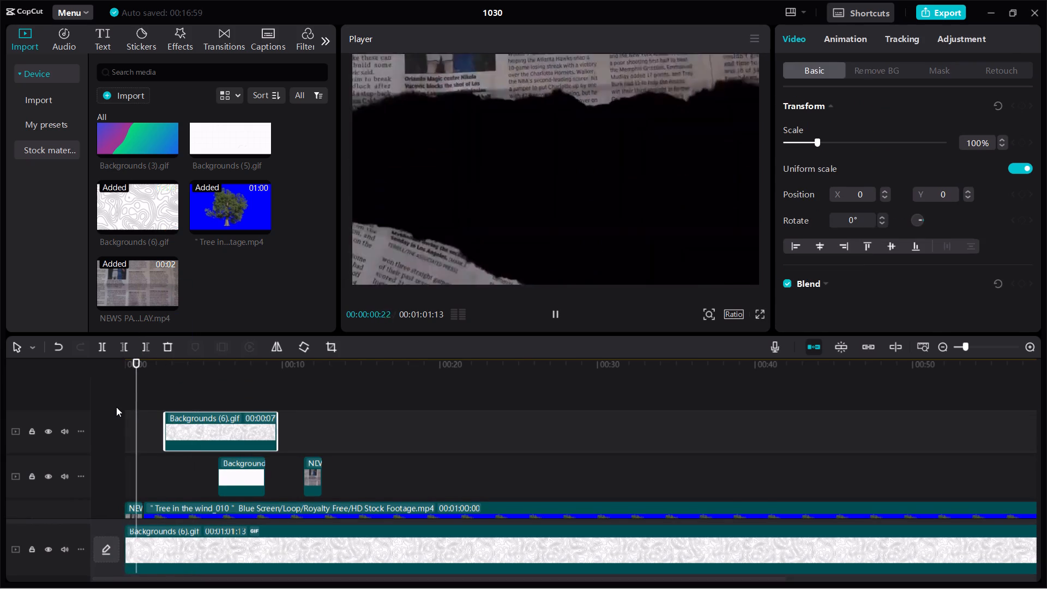
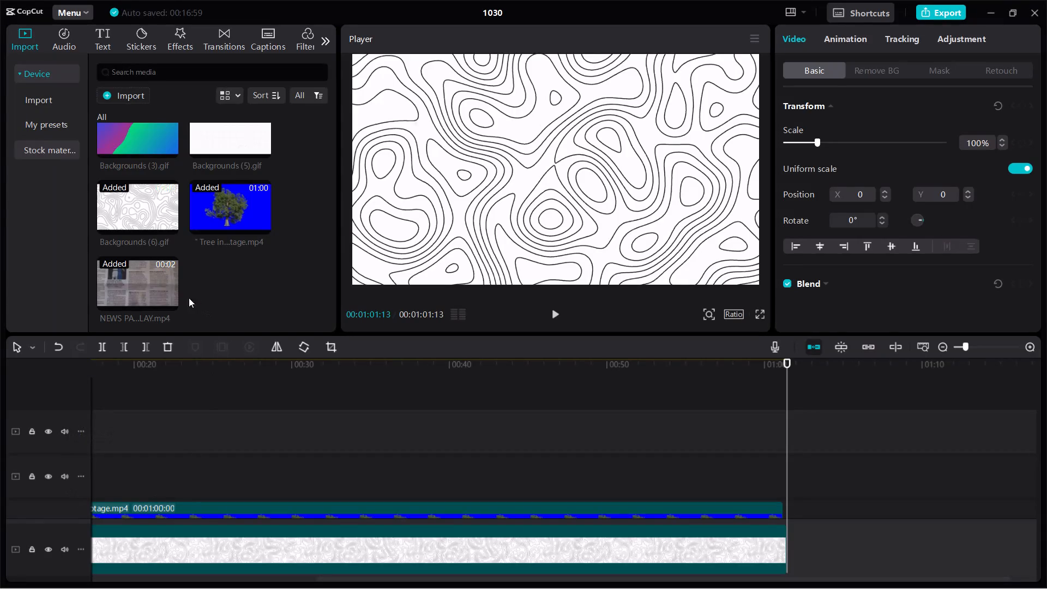
Add another copy of the newspaper overlay on the track directly above the tree clip at about 23 seconds.
drag(126, 286, 176, 444)
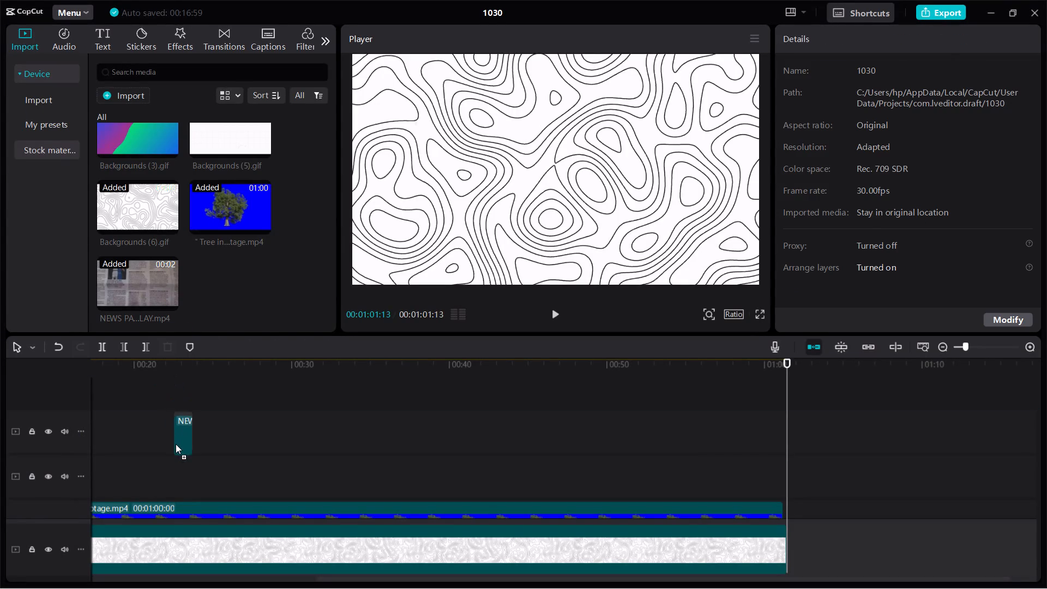
drag(176, 444, 185, 470)
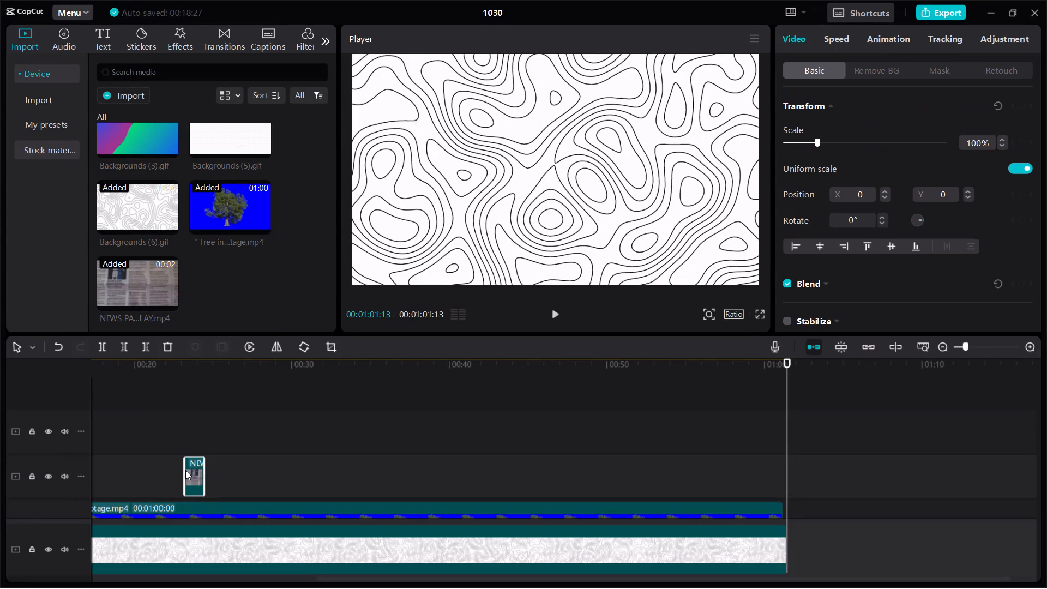
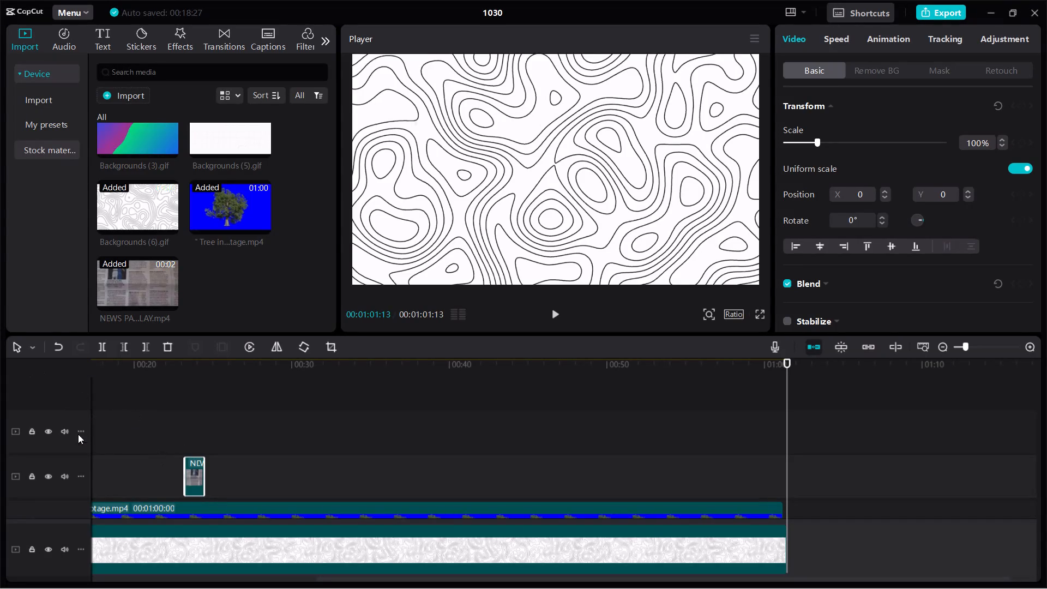
Add Backgrounds (5).gif on the track directly above the tree clip at about 31 seconds.
drag(273, 426, 193, 435)
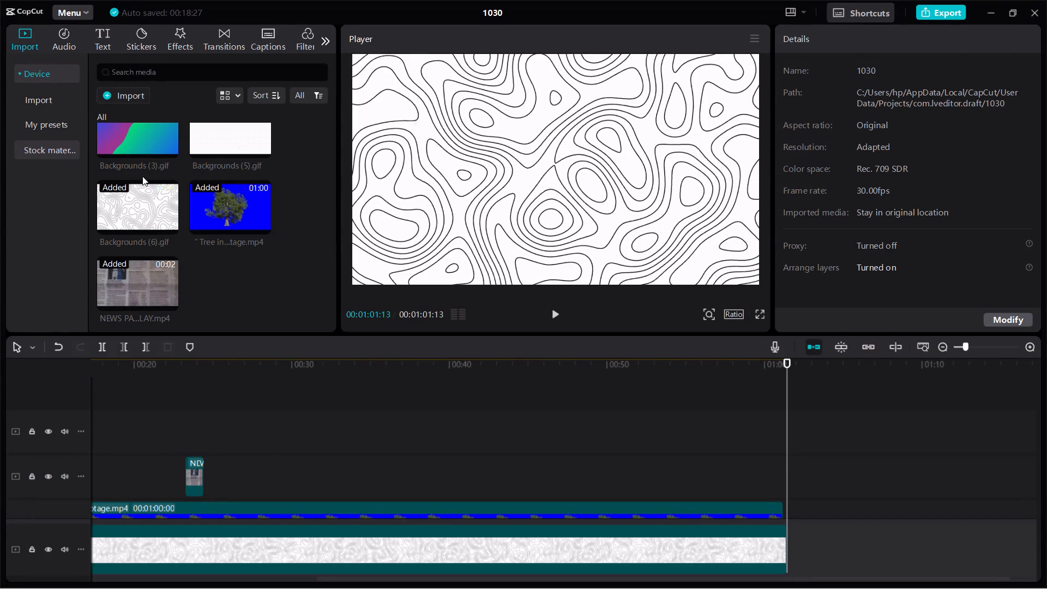
drag(142, 176, 205, 266)
drag(214, 146, 300, 426)
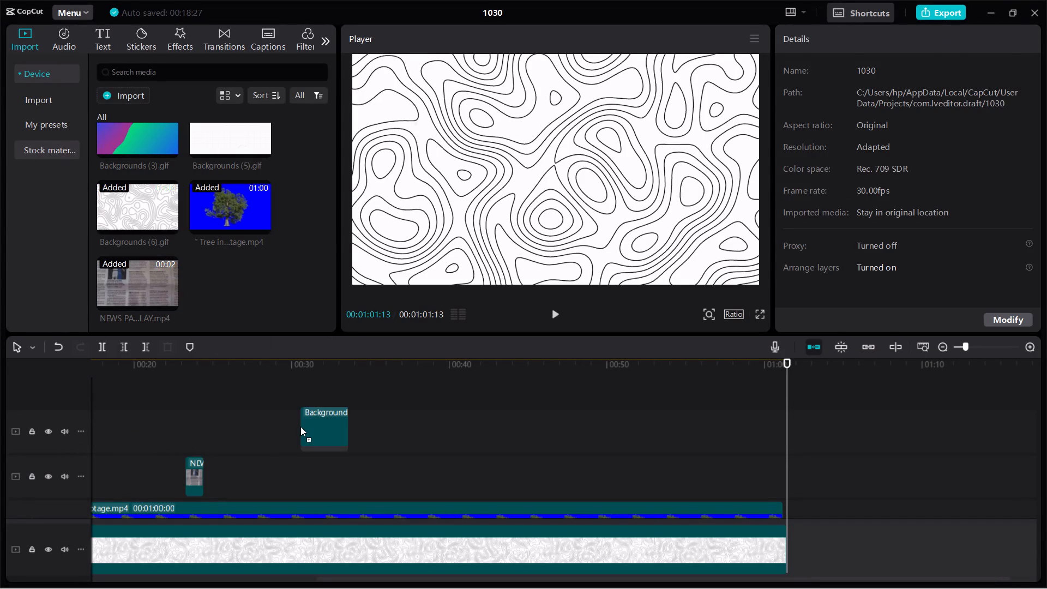
drag(300, 426, 311, 463)
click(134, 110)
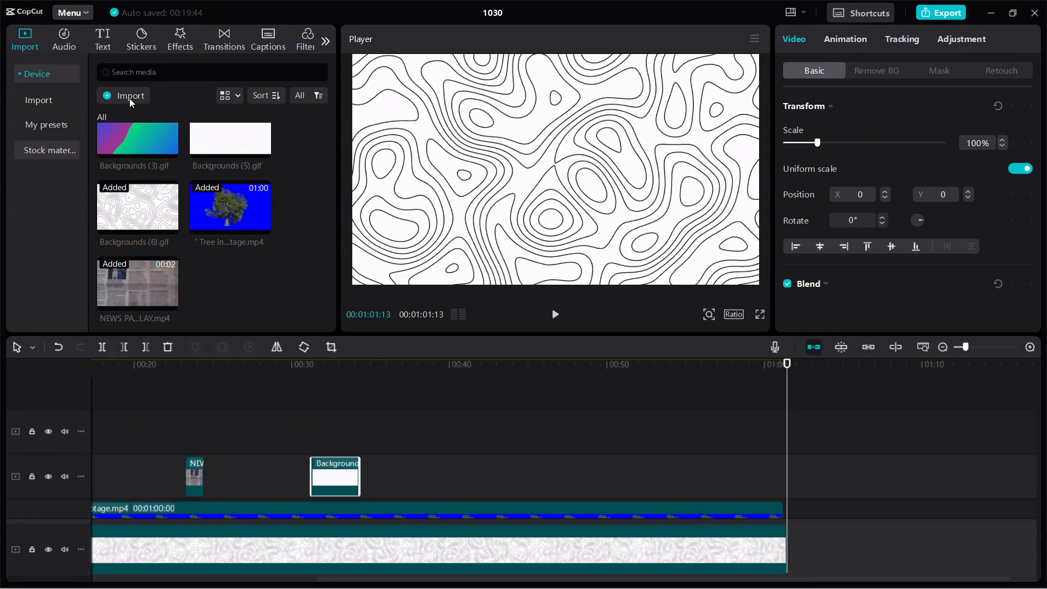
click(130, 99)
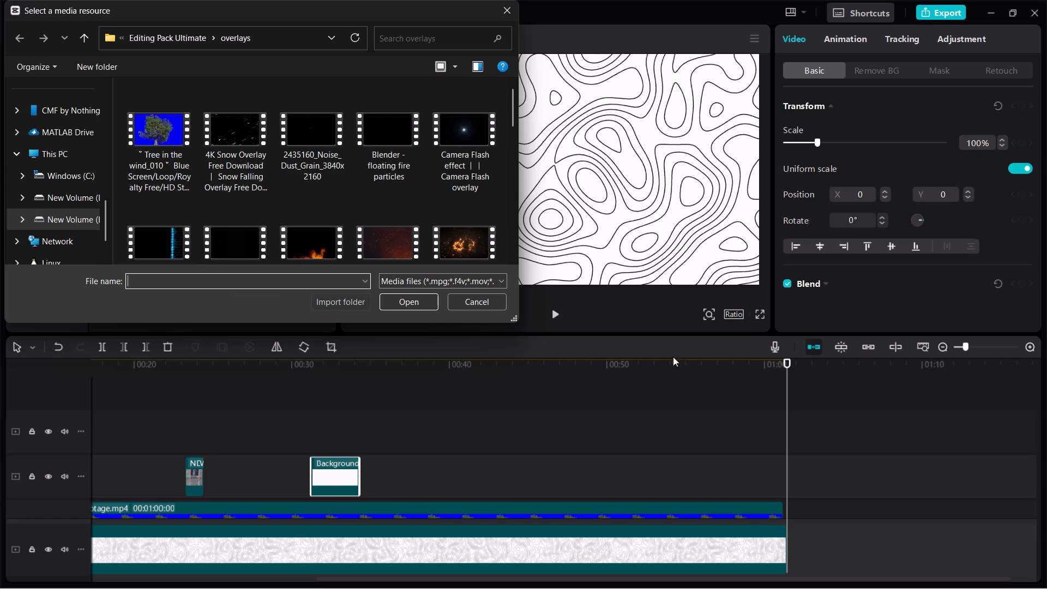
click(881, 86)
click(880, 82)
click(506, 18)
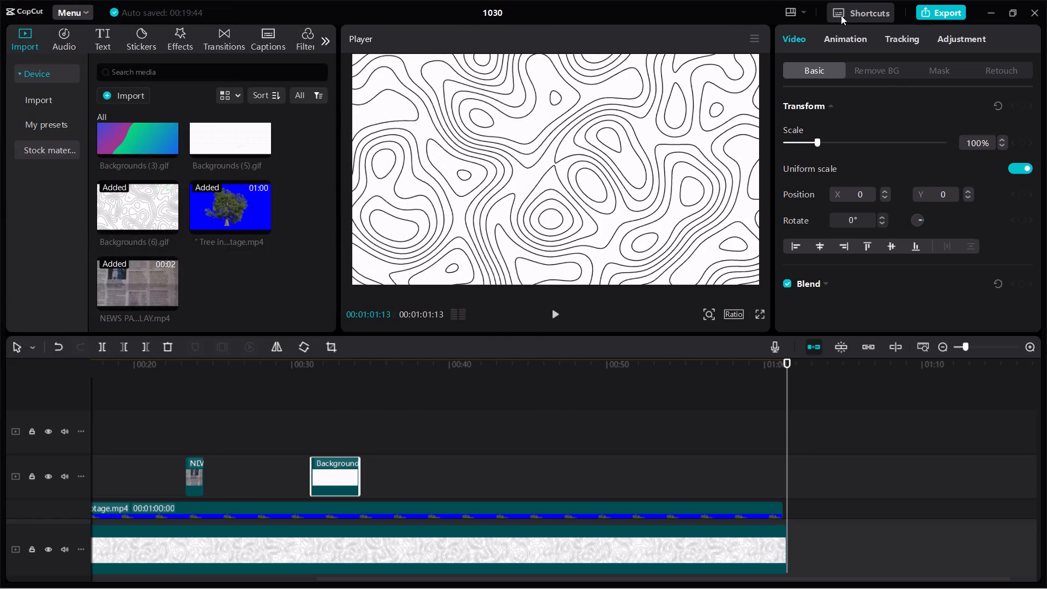
Apply the Fade In and Fade Out animations to the Backgrounds (5).gif clip at about 31 seconds.
click(853, 33)
click(852, 110)
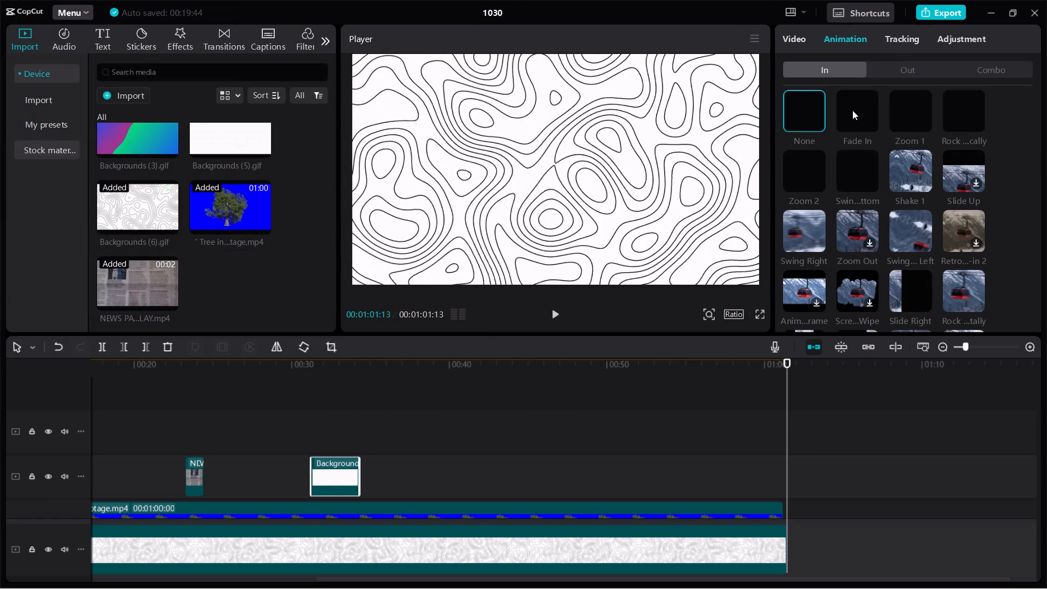
drag(868, 109, 732, 172)
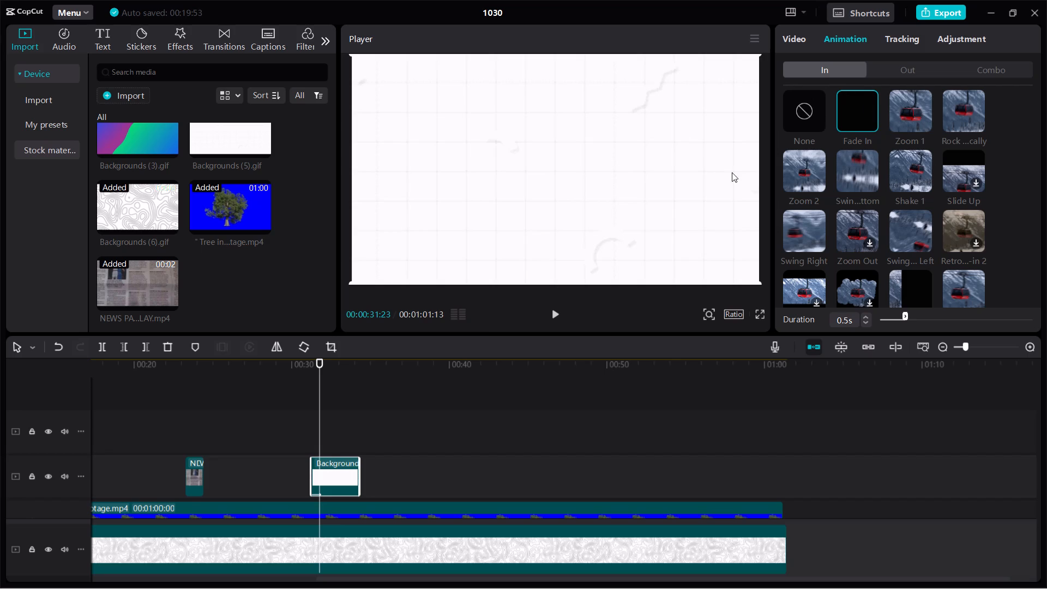
drag(732, 172, 437, 356)
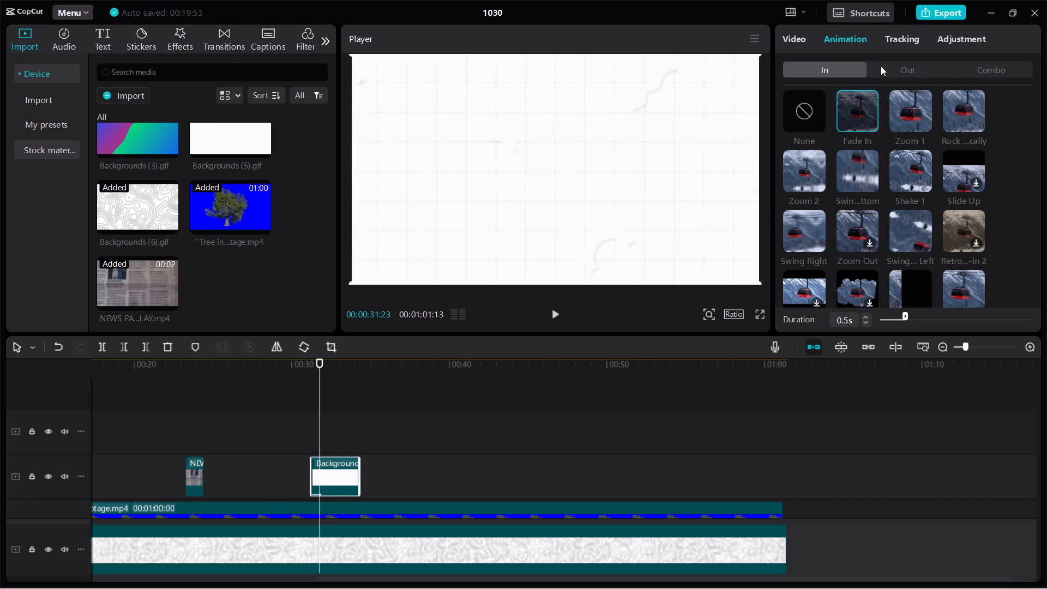
click(881, 66)
click(843, 112)
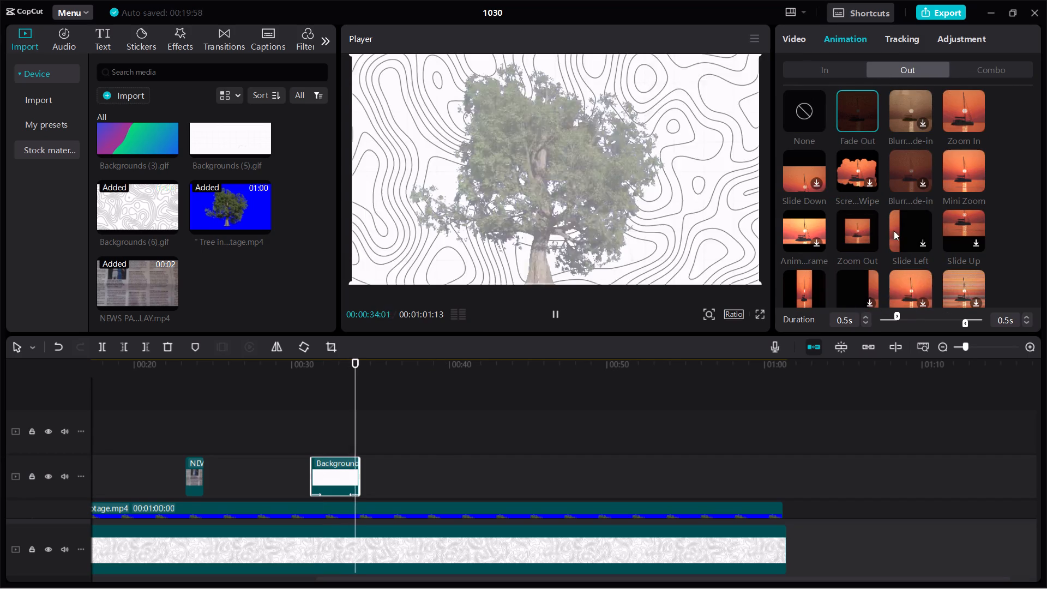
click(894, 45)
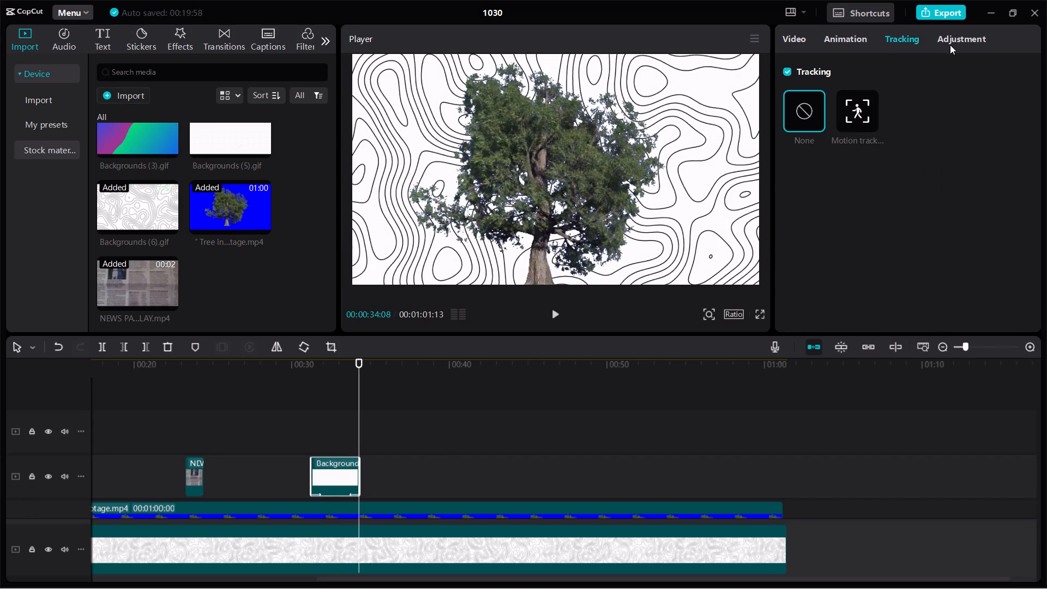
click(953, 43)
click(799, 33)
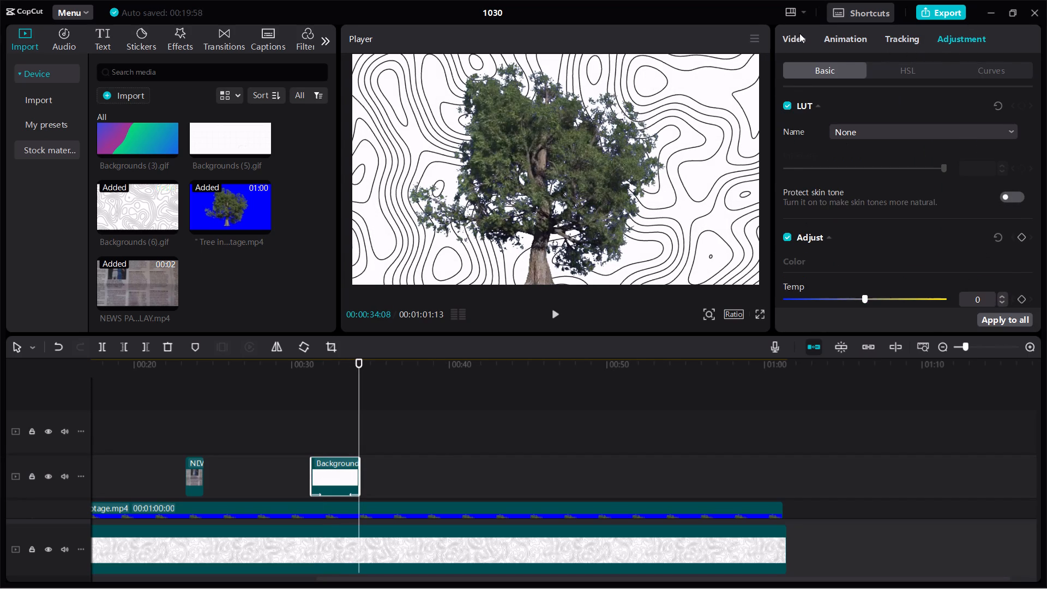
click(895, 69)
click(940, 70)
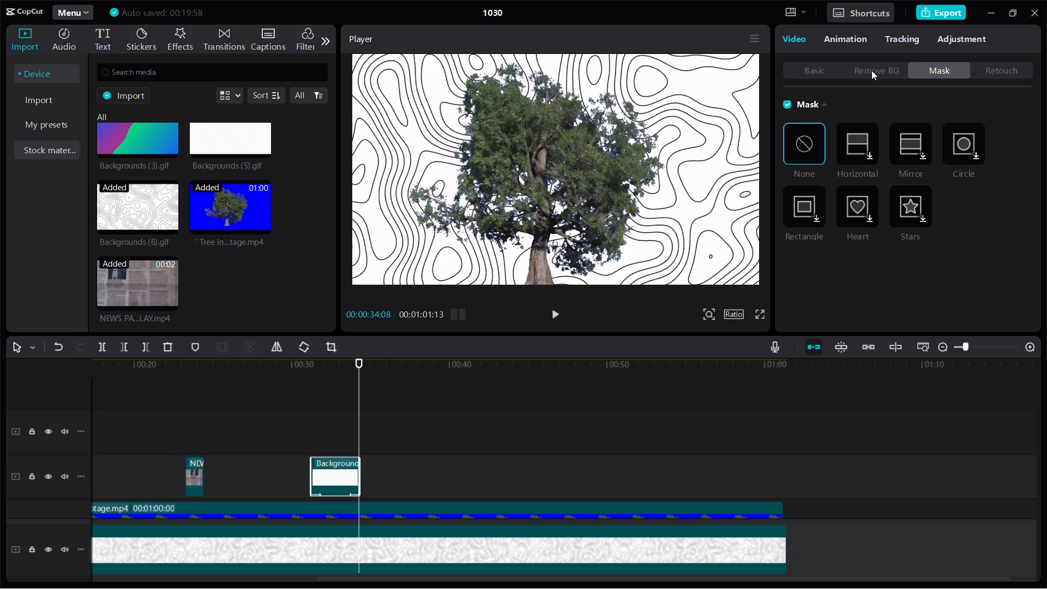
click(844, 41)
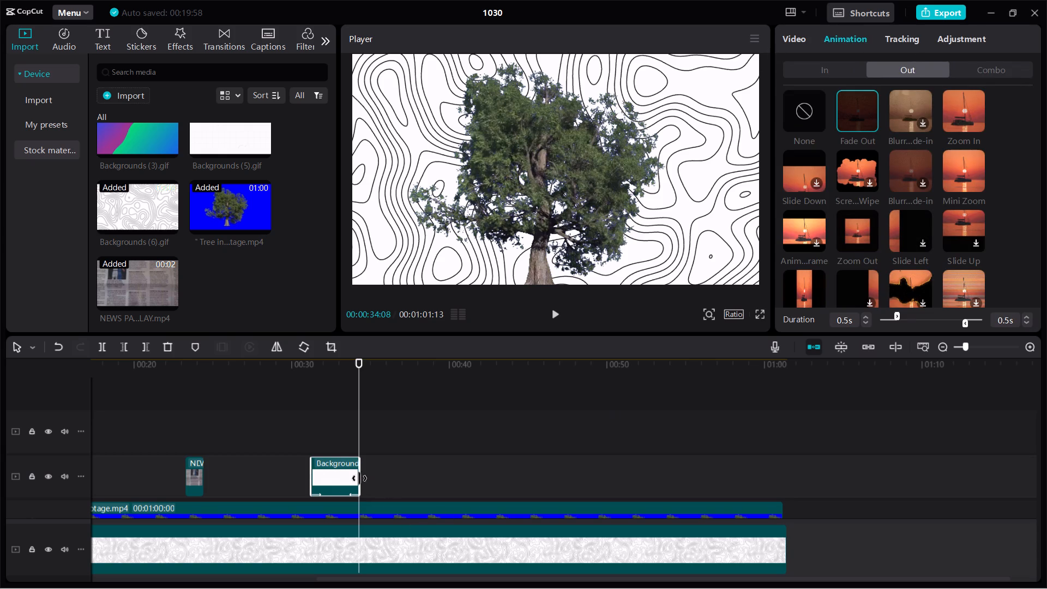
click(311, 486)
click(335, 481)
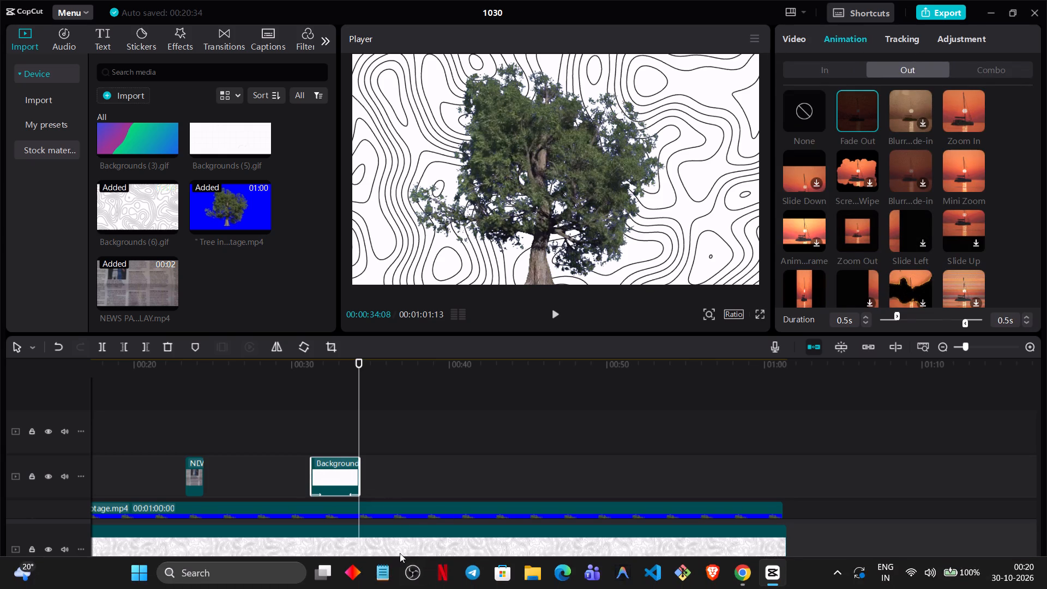
Scale the Backgrounds (6).gif clip on the main track to 102%.
click(399, 551)
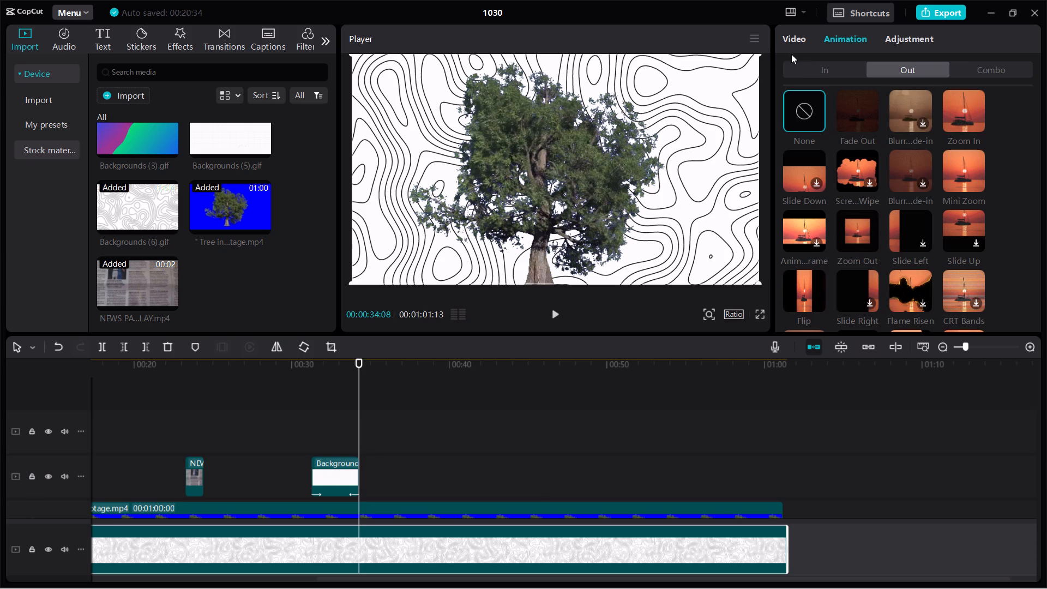
click(789, 44)
click(827, 71)
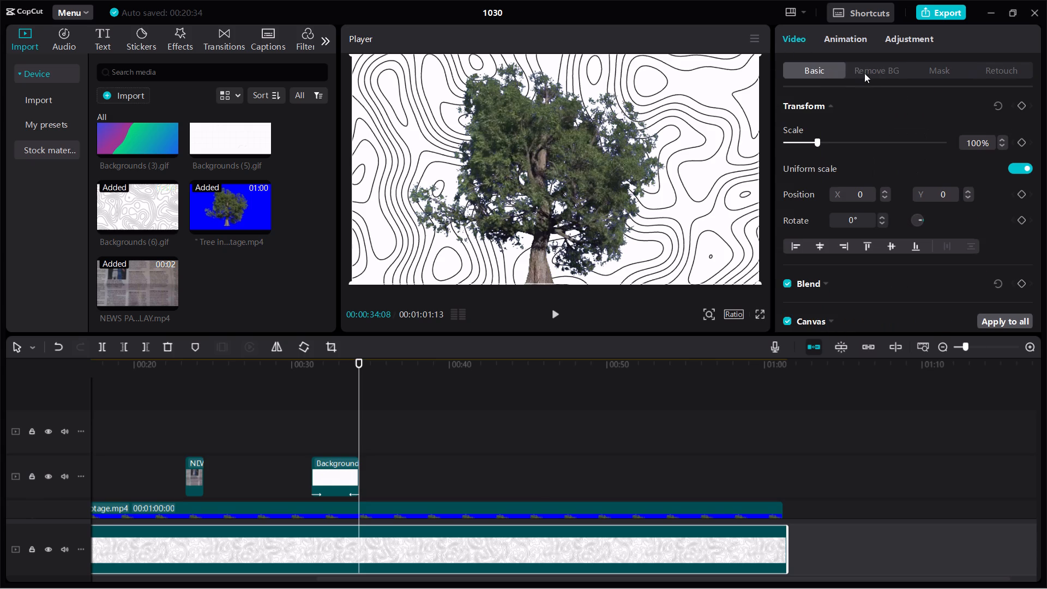
scroll(862, 142, down, 1)
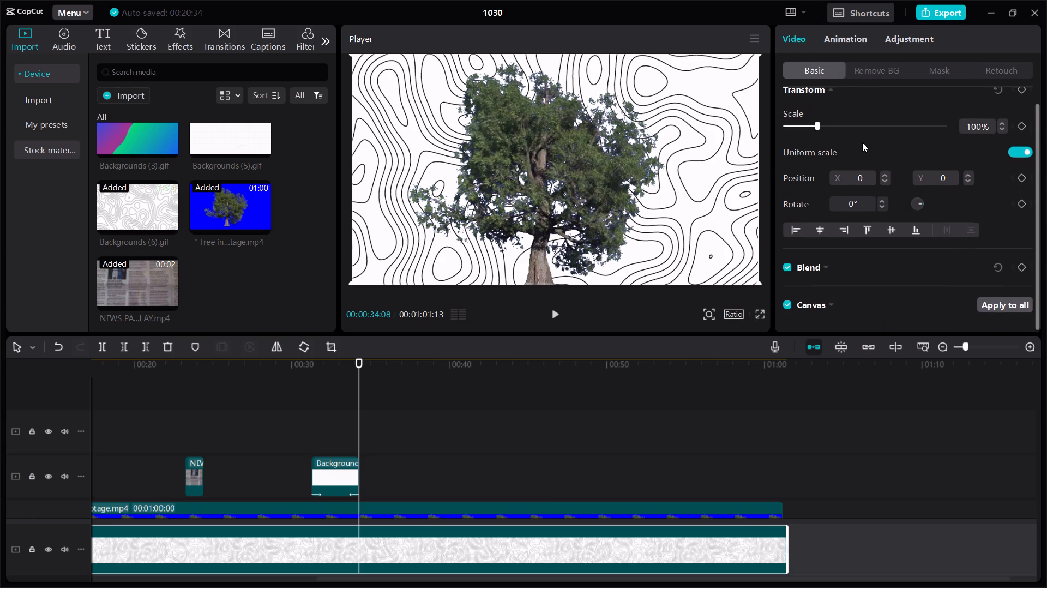
scroll(862, 142, down, 1)
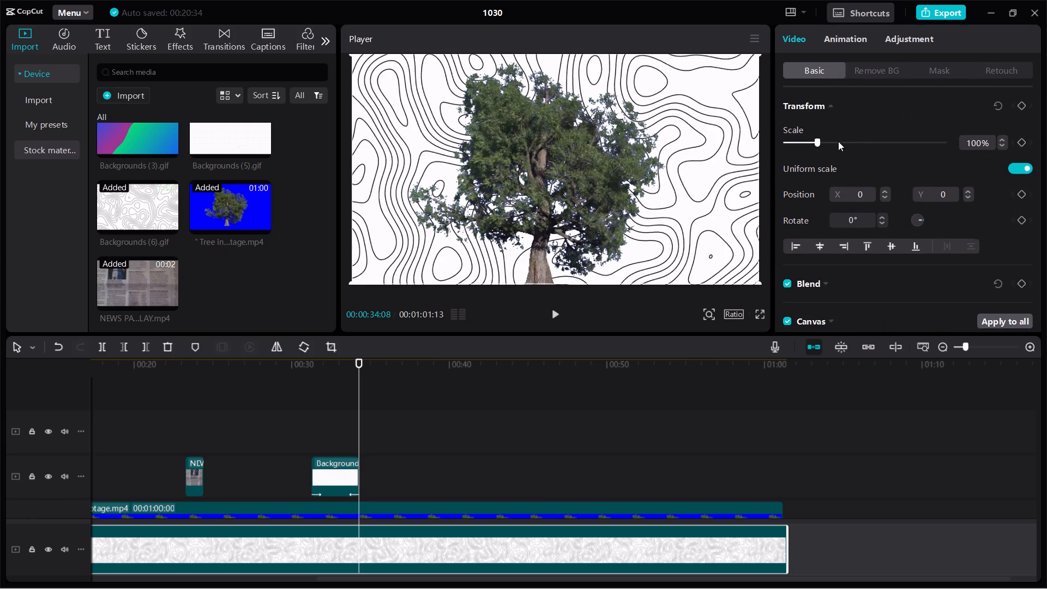
click(838, 136)
drag(841, 136, 641, 119)
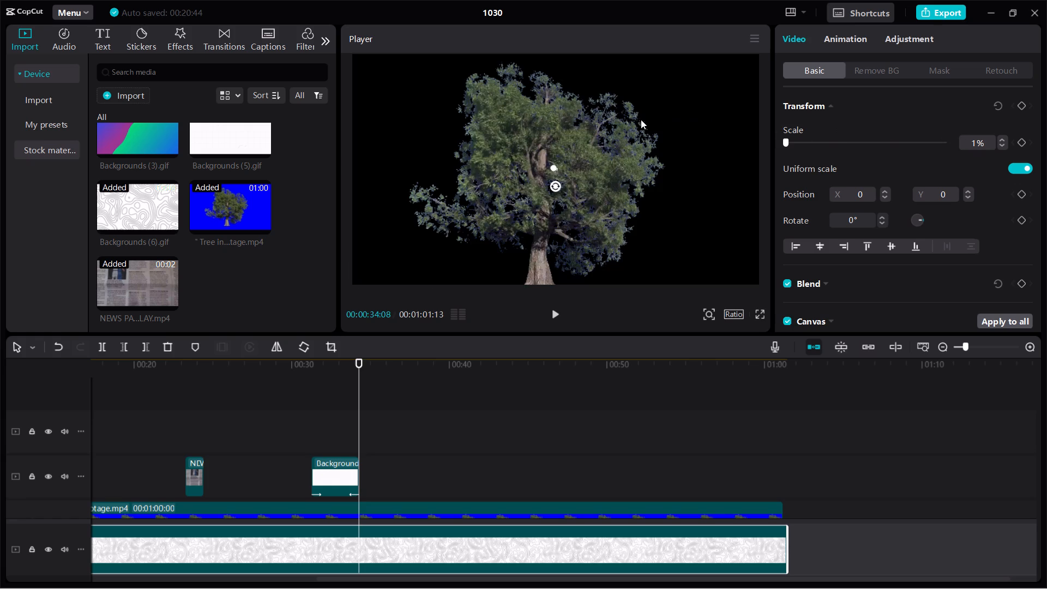
drag(641, 119, 816, 148)
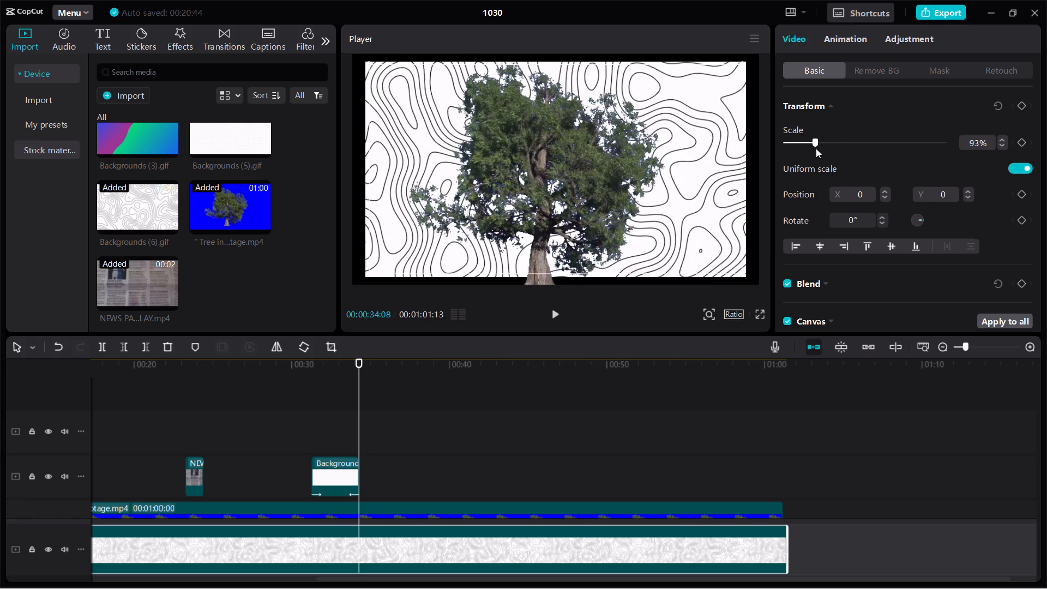
drag(816, 148, 821, 148)
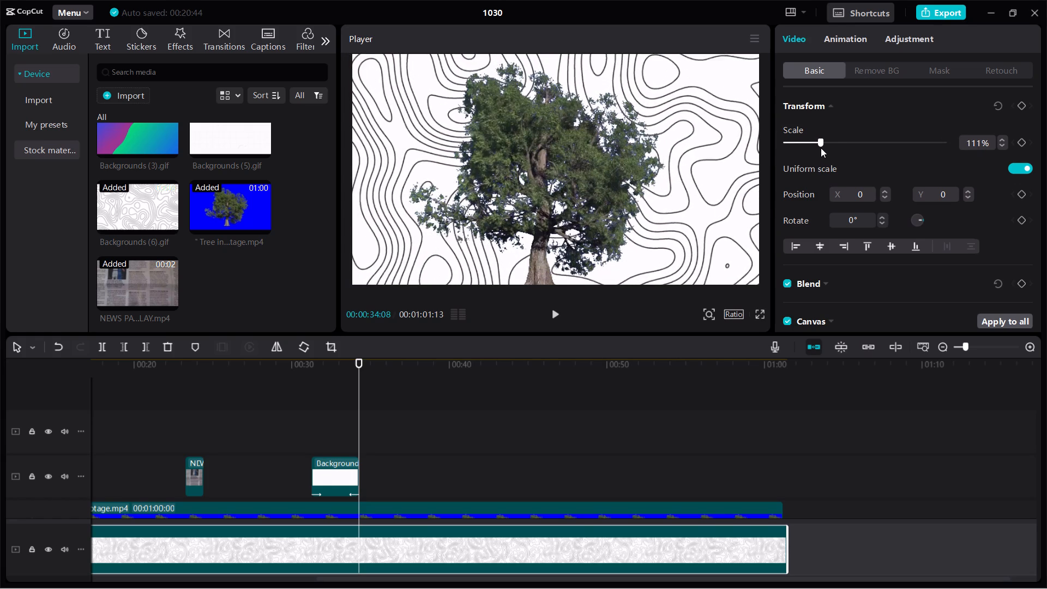
drag(821, 148, 817, 145)
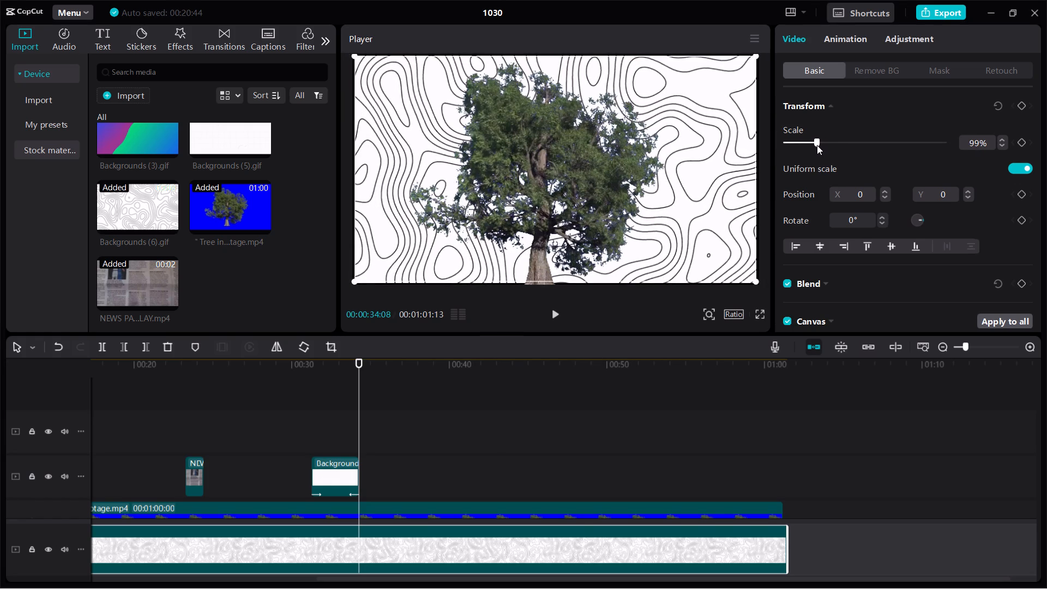
drag(817, 145, 818, 147)
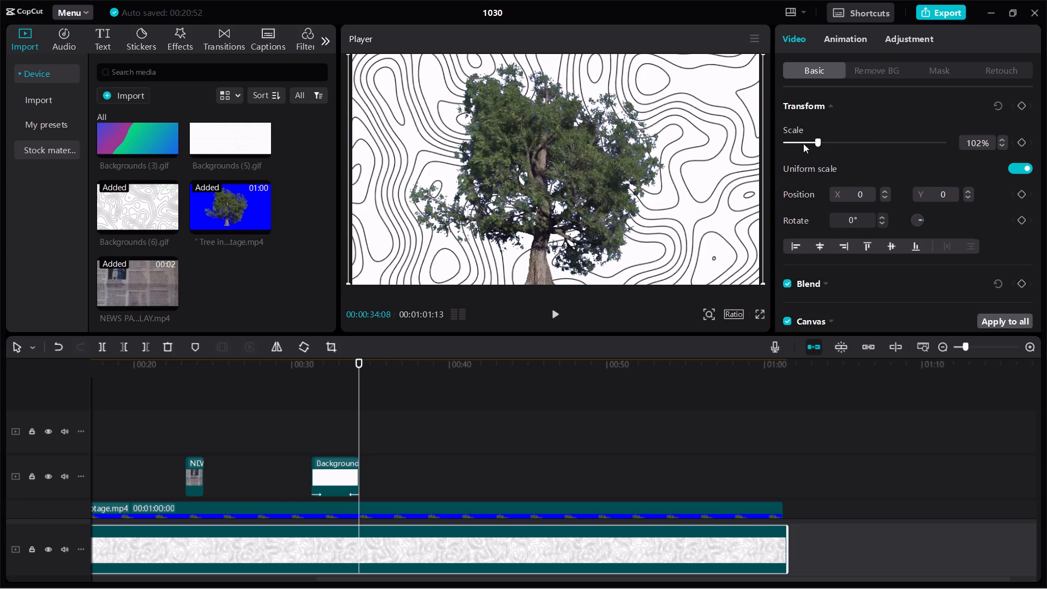
Set the tree clip's playback speed to 2.0x.
click(618, 156)
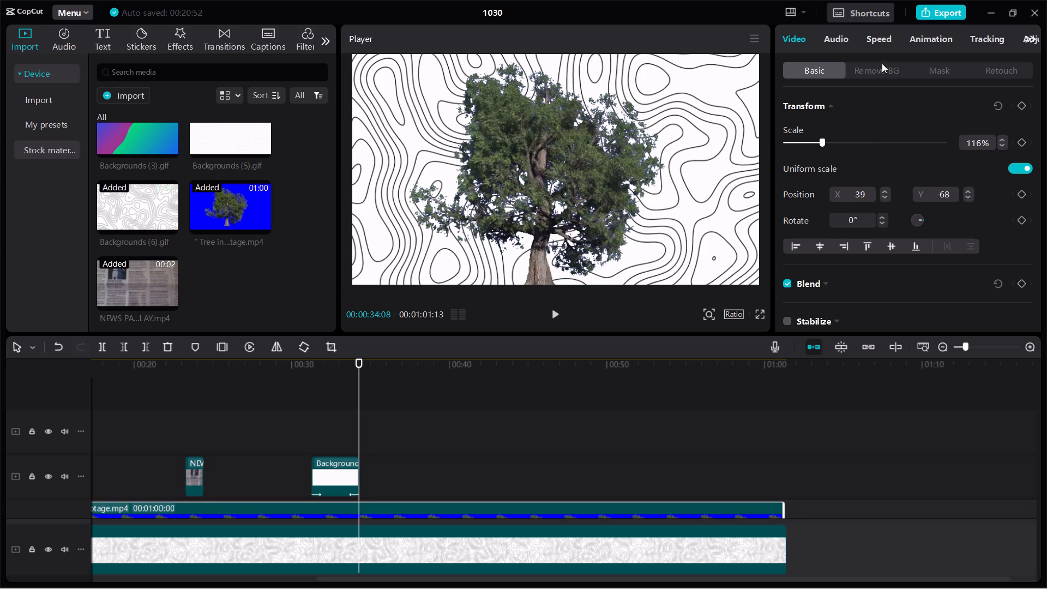
click(884, 70)
click(936, 71)
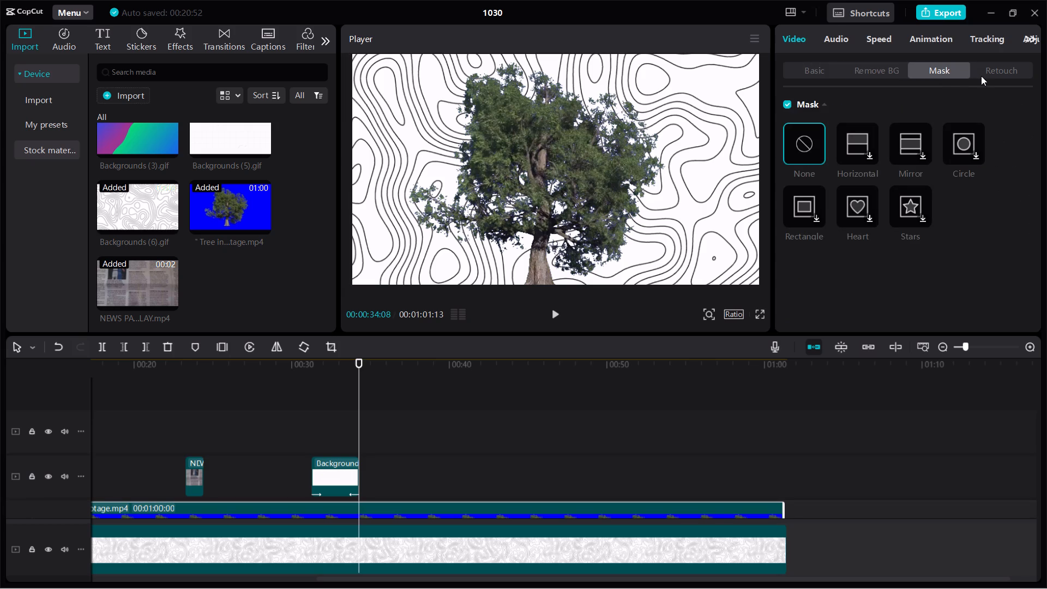
click(992, 68)
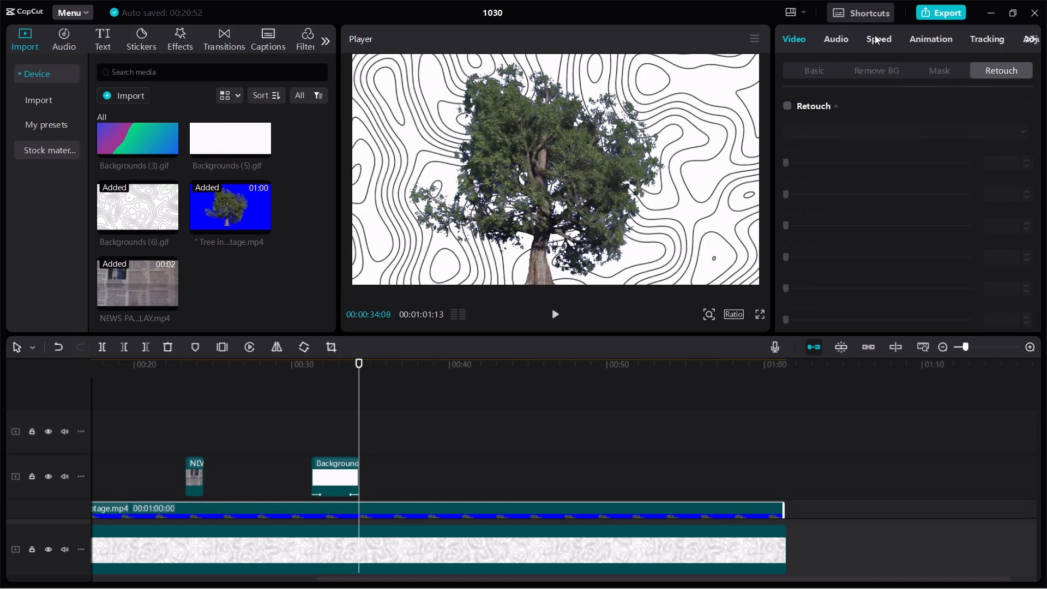
click(876, 40)
drag(825, 123, 881, 129)
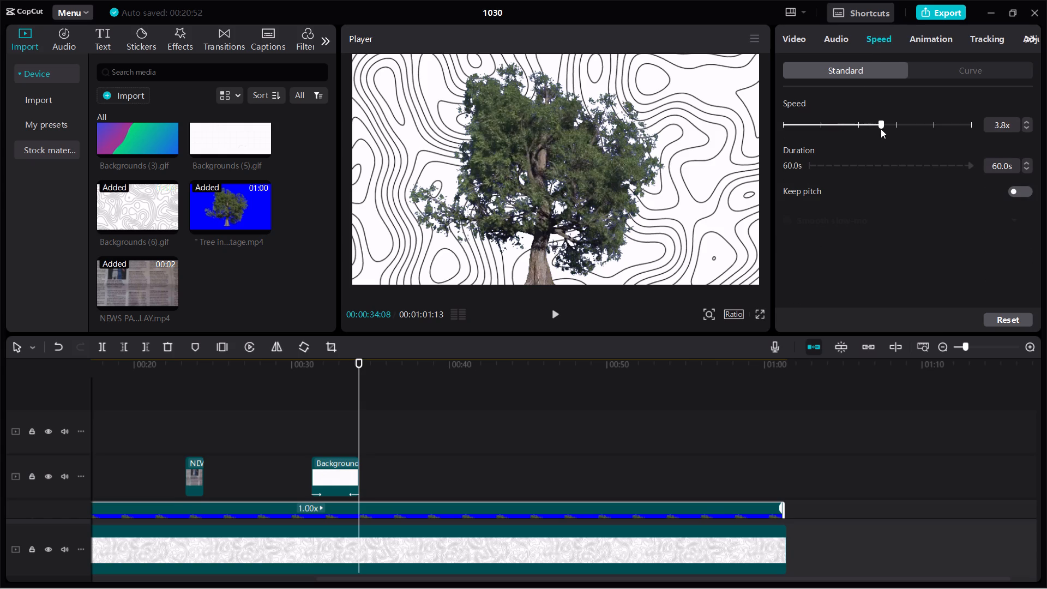
drag(881, 129, 861, 134)
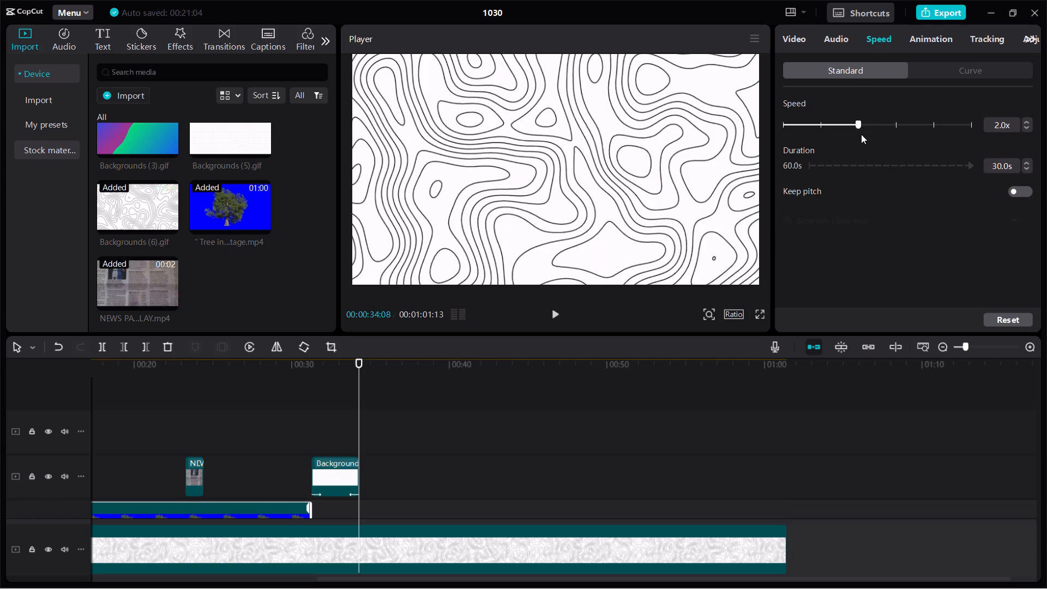
Trim the end of the main-track Backgrounds (6).gif clip to a duration of 00:00:30:28, close to the tree clip's end.
click(740, 539)
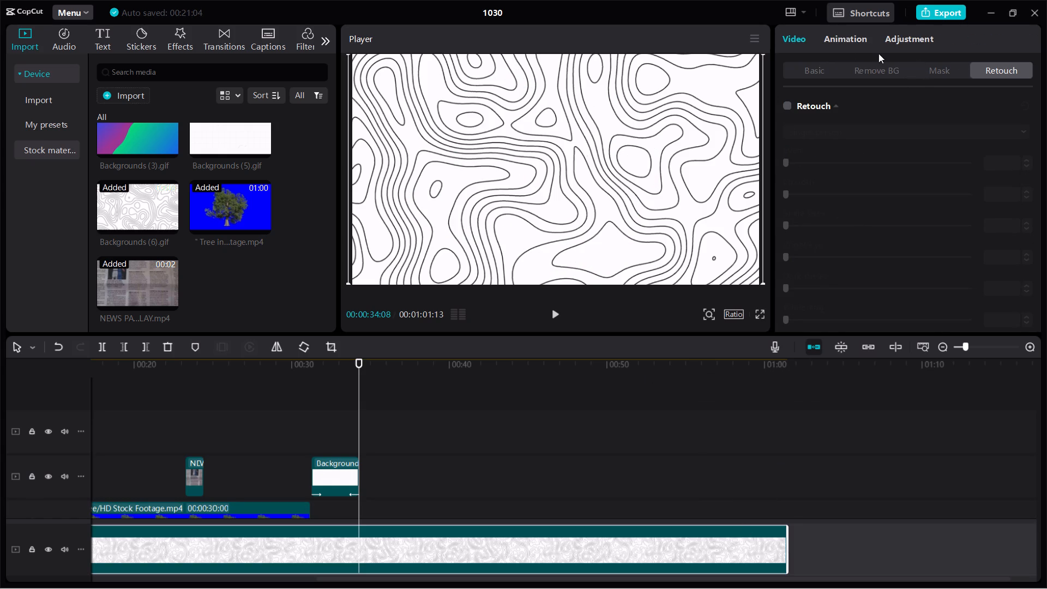
click(791, 39)
click(826, 426)
click(694, 552)
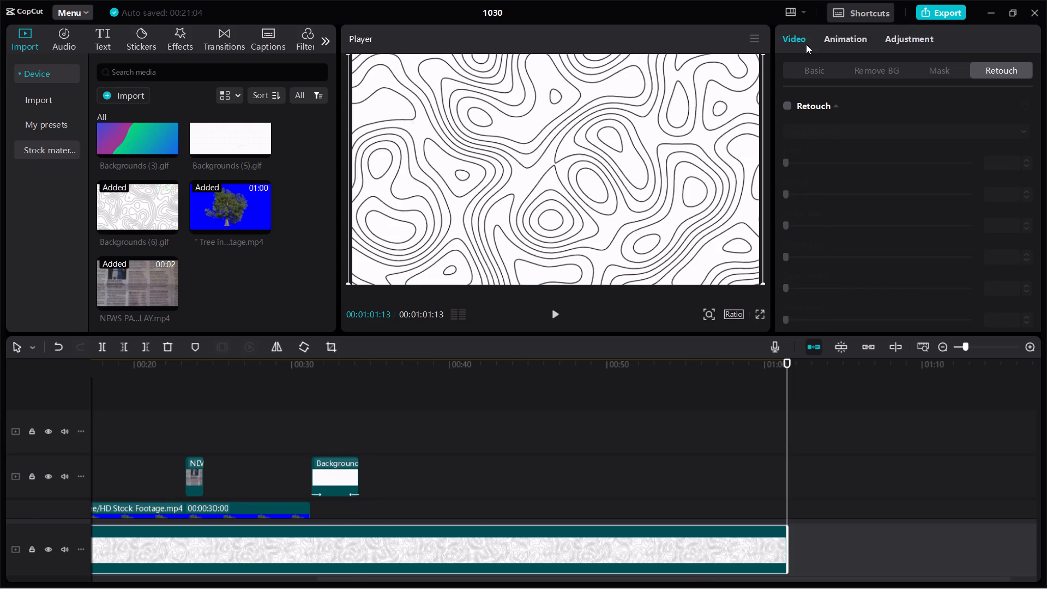
click(829, 44)
click(807, 45)
click(814, 68)
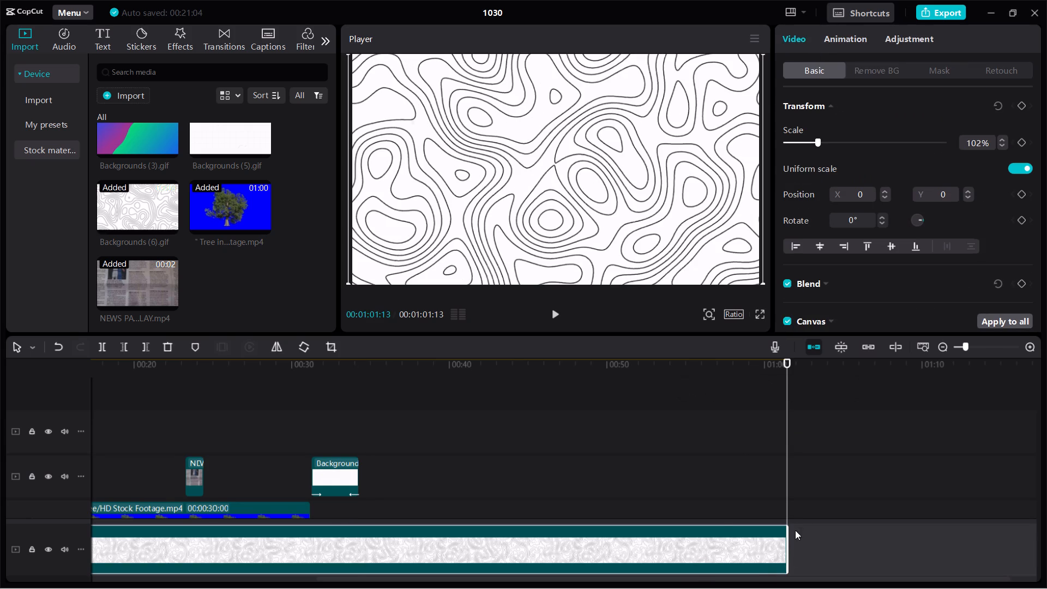
drag(787, 548, 364, 584)
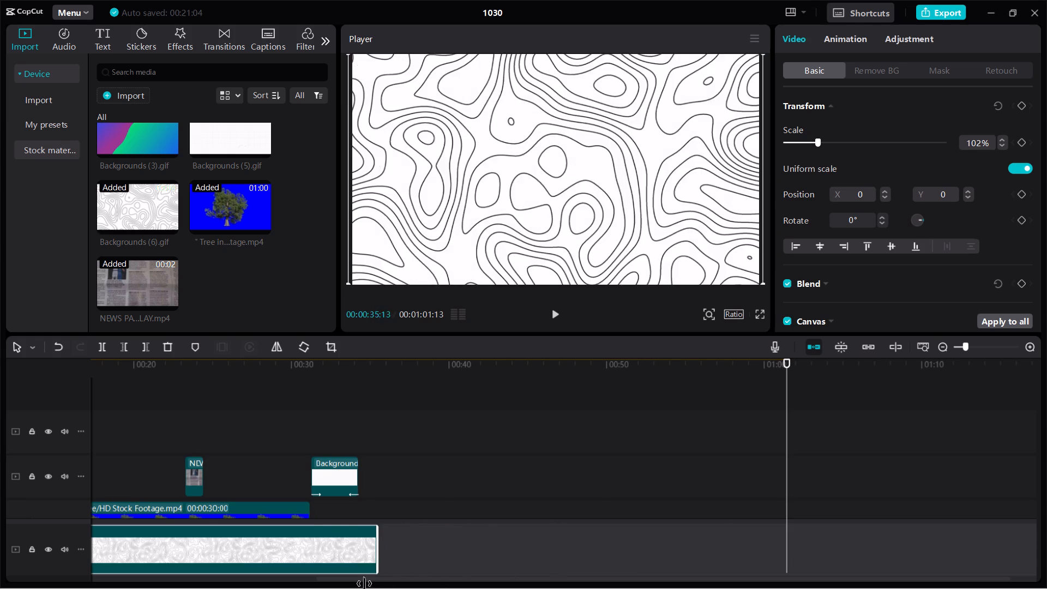
drag(364, 584, 302, 588)
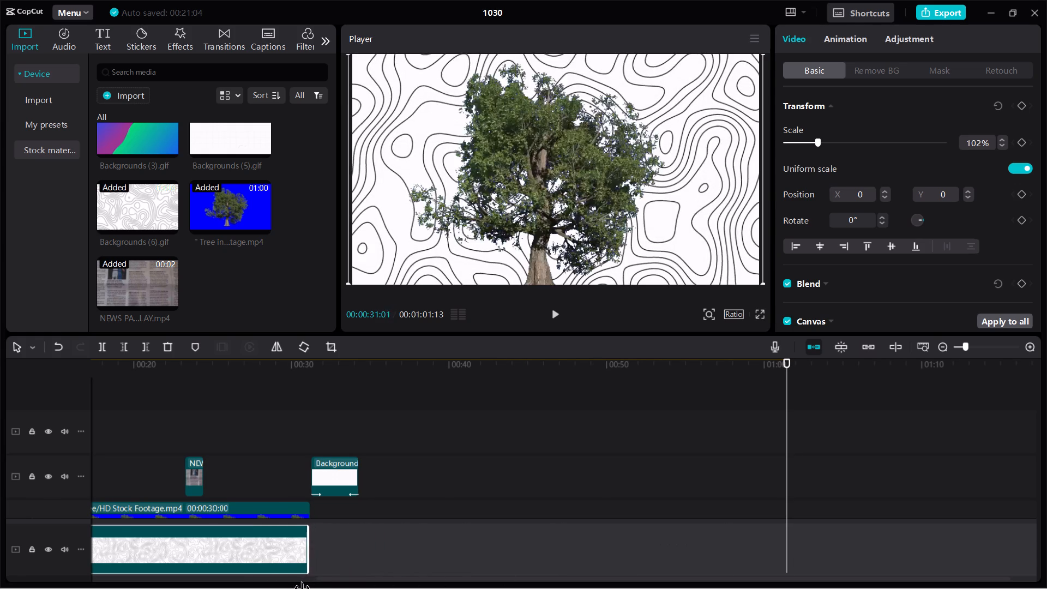
drag(302, 588, 303, 588)
Play the composite from the start of the timeline to review it.
click(146, 452)
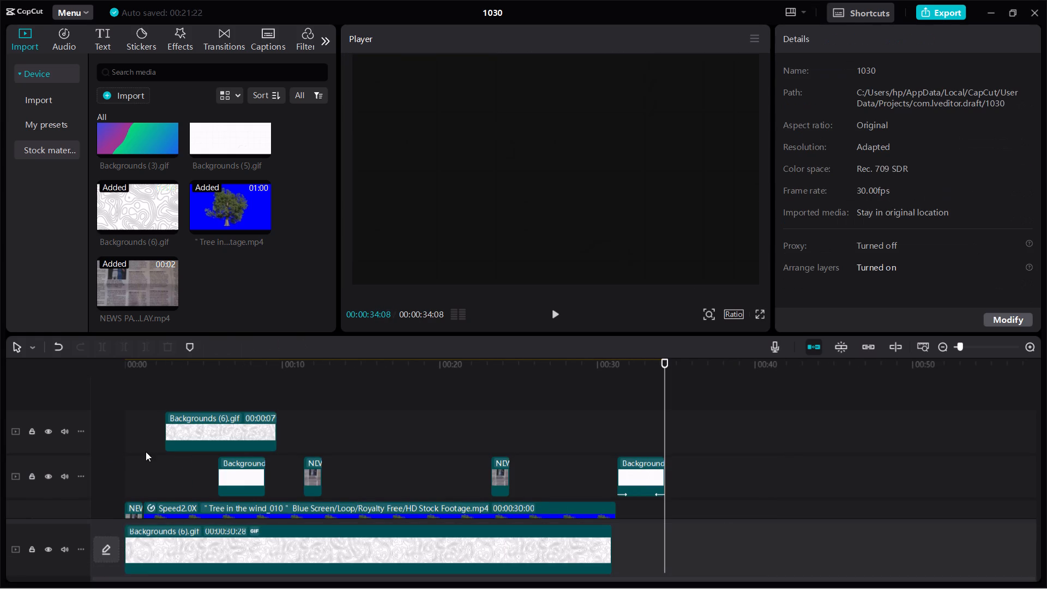
click(146, 452)
drag(137, 453, 118, 467)
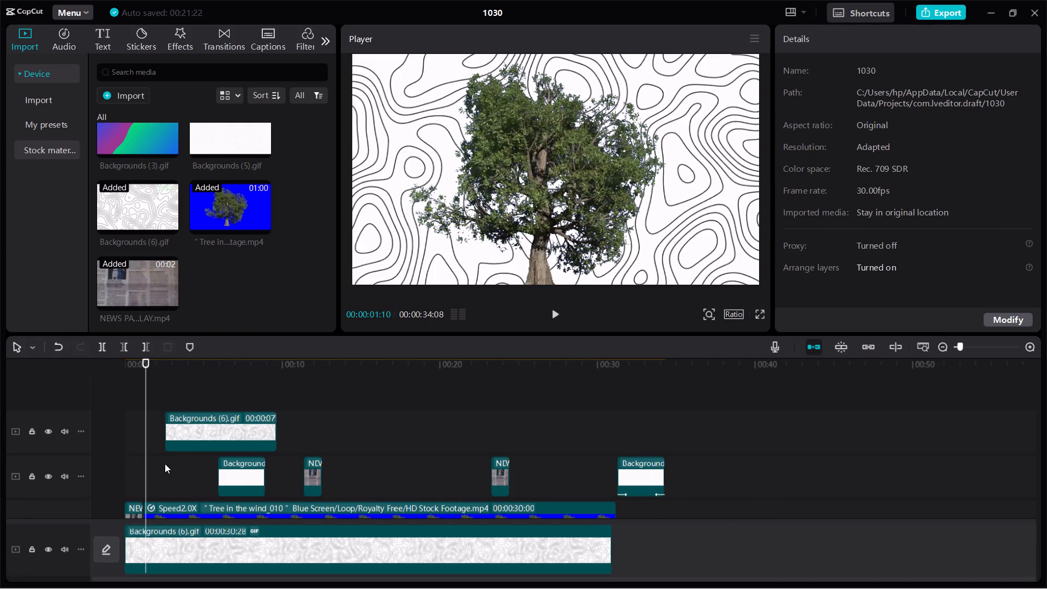
drag(142, 467, 110, 471)
key(space)
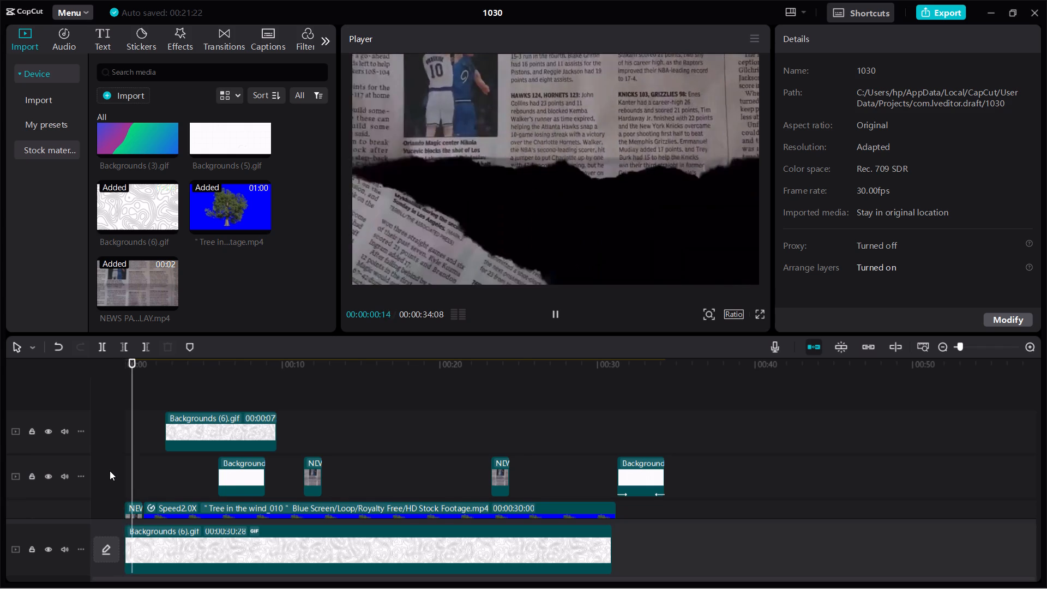
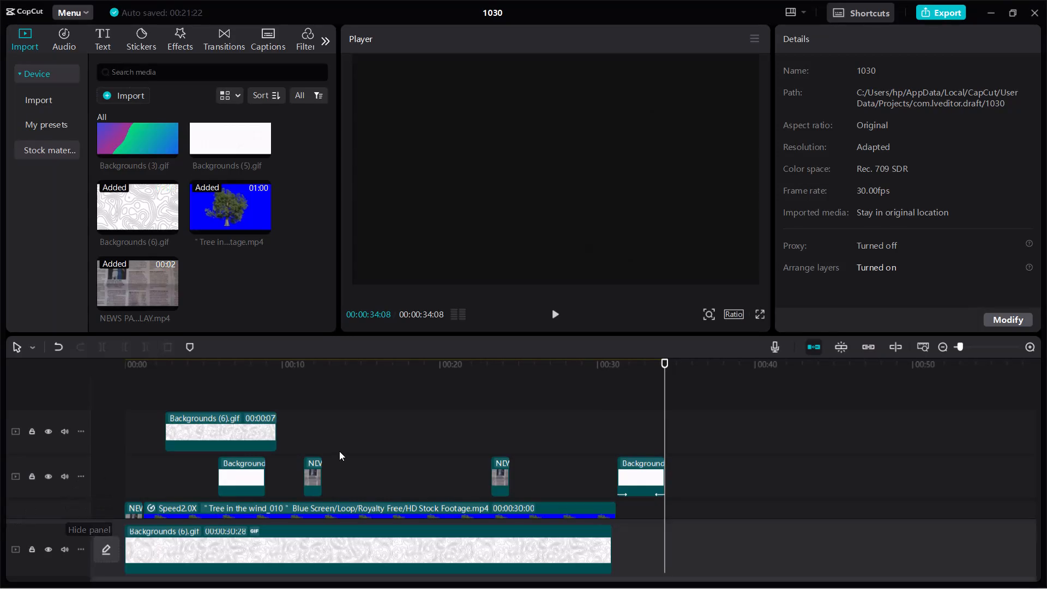
Return to the start of the timeline and play the composite again to review it.
click(293, 404)
drag(285, 402, 209, 402)
click(176, 387)
drag(176, 387, 128, 389)
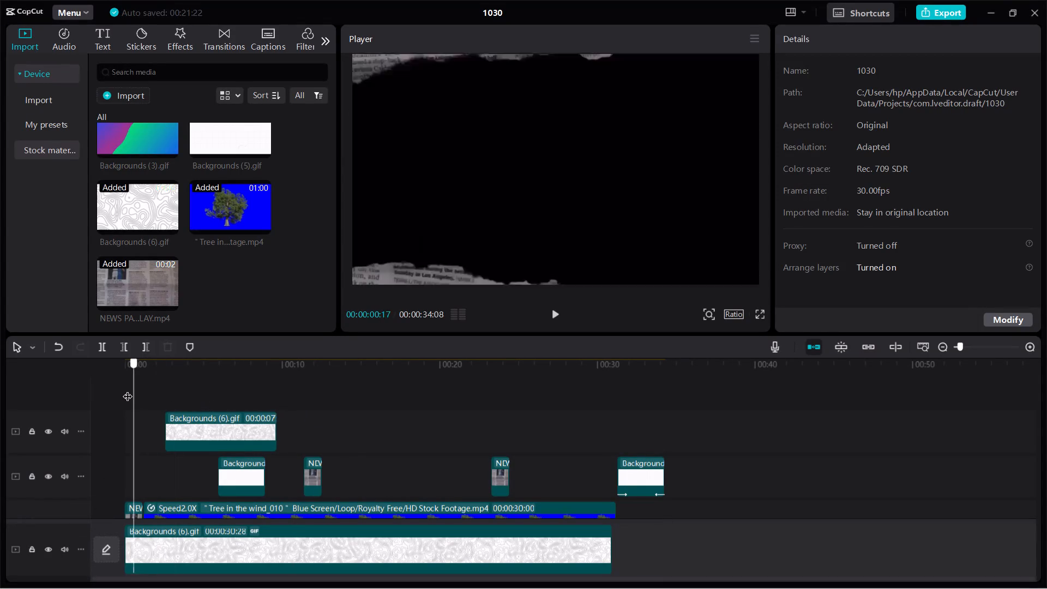
drag(128, 389, 127, 389)
key(space)
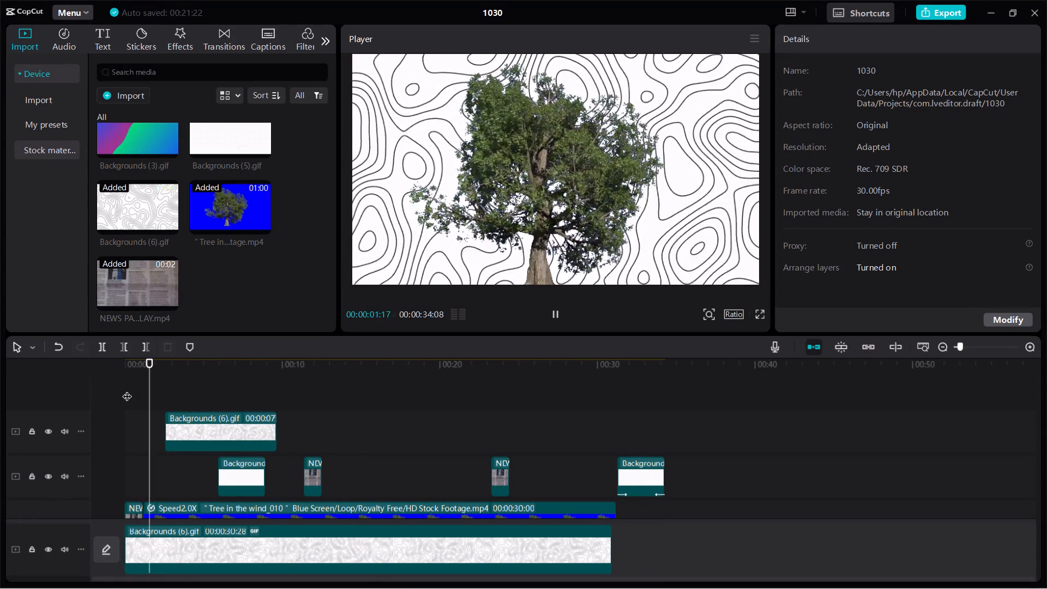
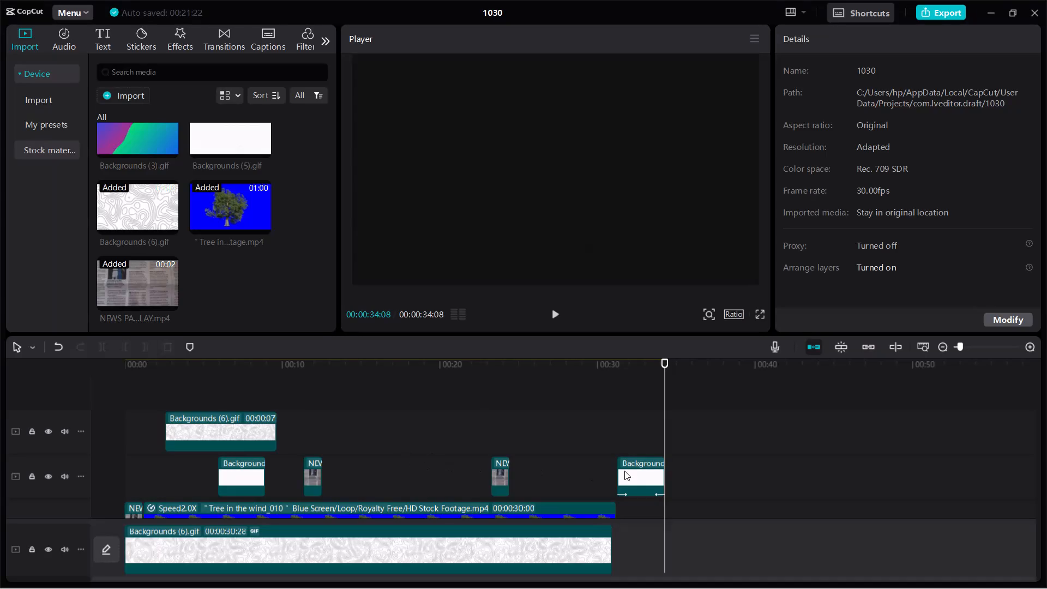
Move the last white background clip on the timeline earlier so it starts at about 27 seconds.
drag(652, 461, 584, 458)
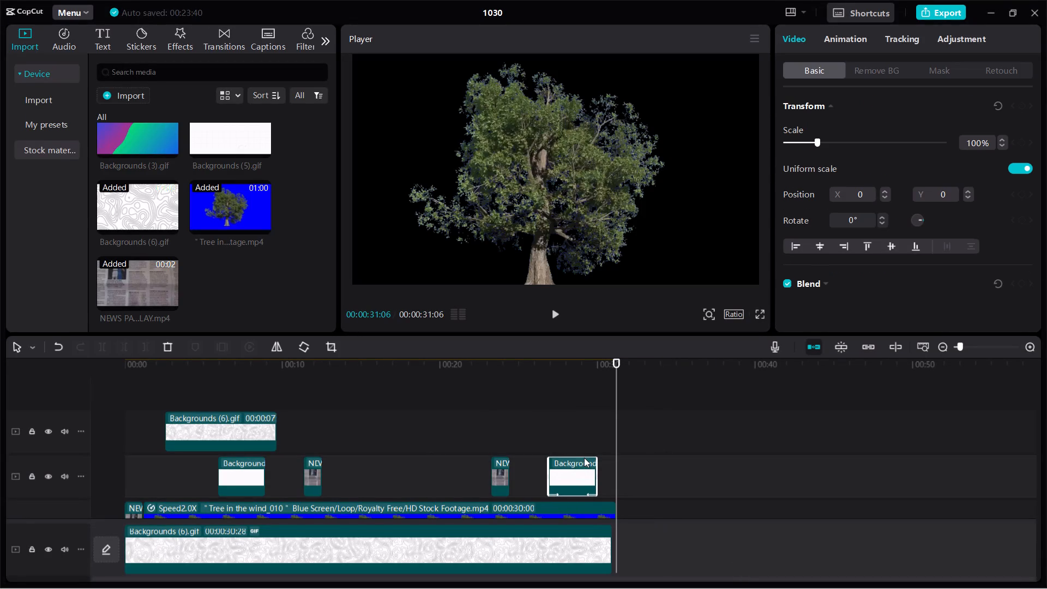
drag(622, 406, 562, 425)
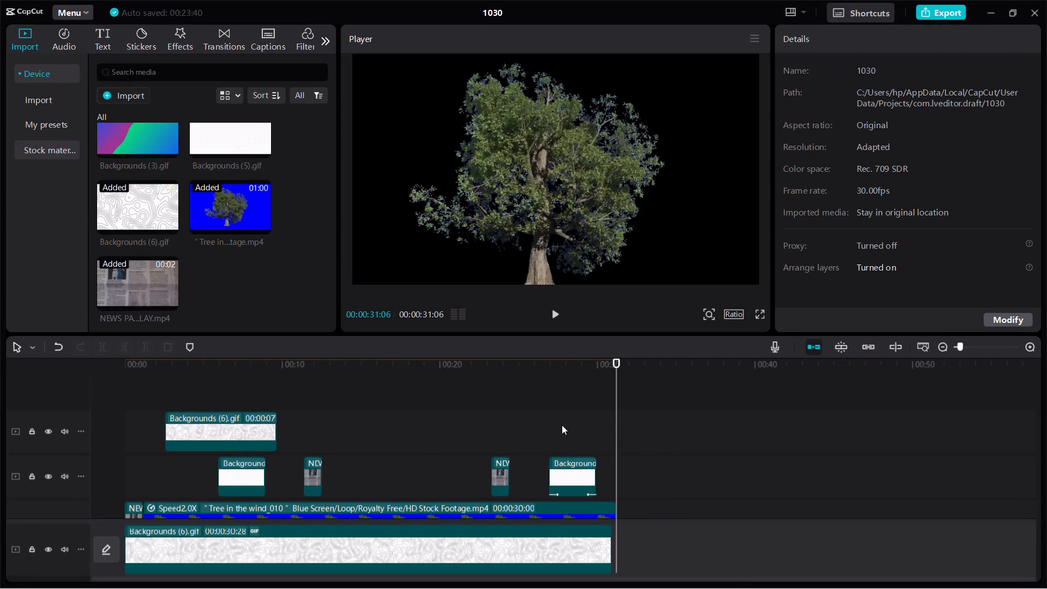
Extend the base Backgrounds (6).gif clip to the end of the tree clip, at about 31 seconds.
click(611, 540)
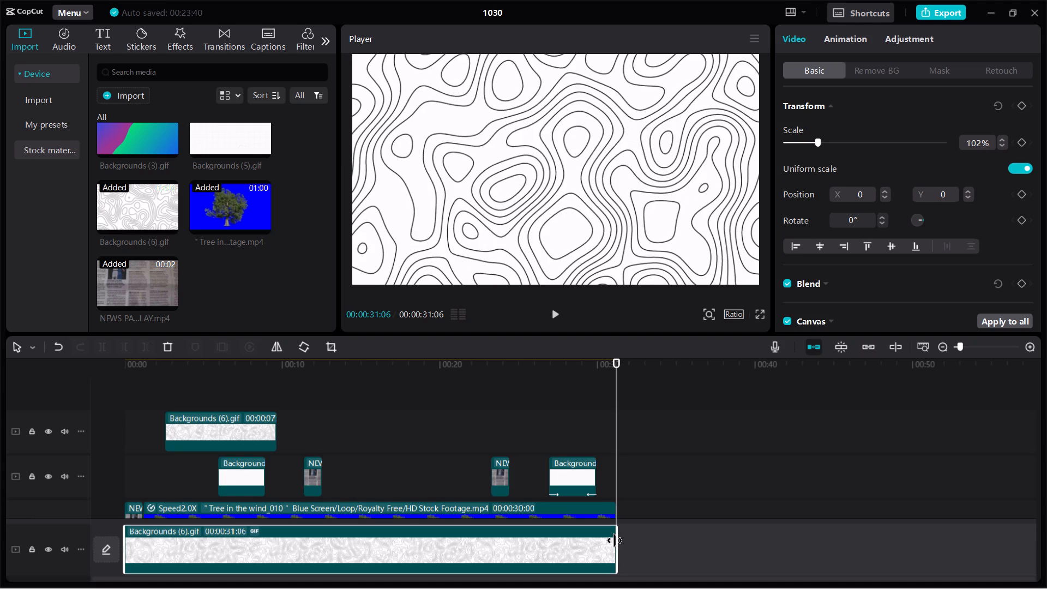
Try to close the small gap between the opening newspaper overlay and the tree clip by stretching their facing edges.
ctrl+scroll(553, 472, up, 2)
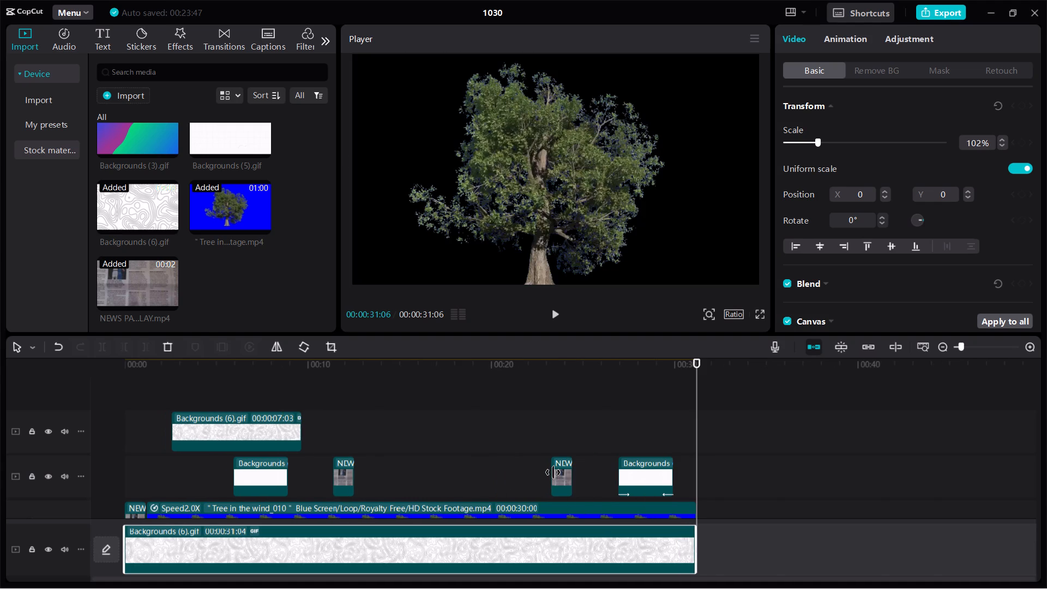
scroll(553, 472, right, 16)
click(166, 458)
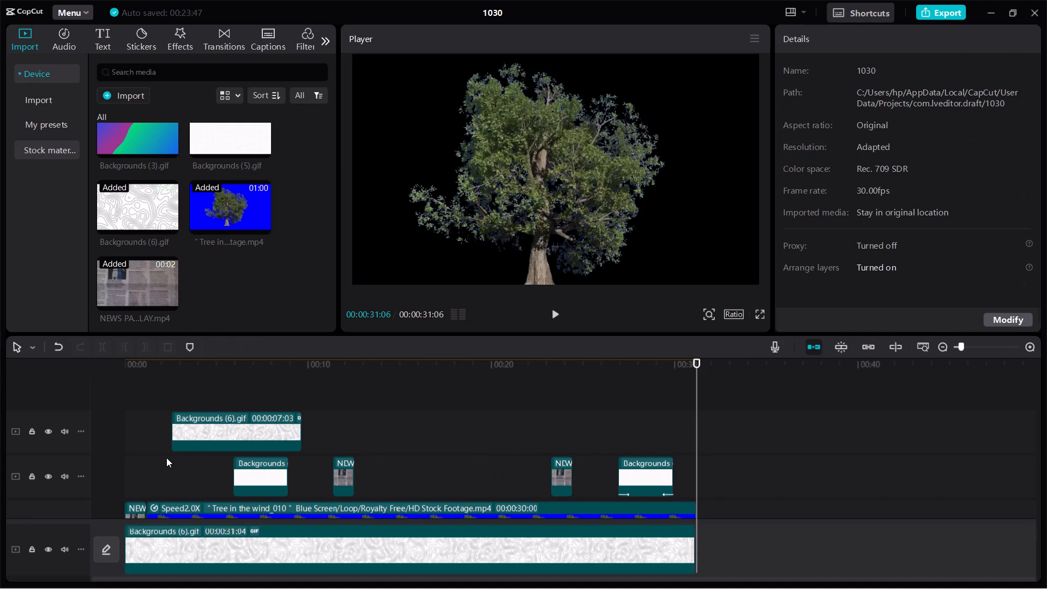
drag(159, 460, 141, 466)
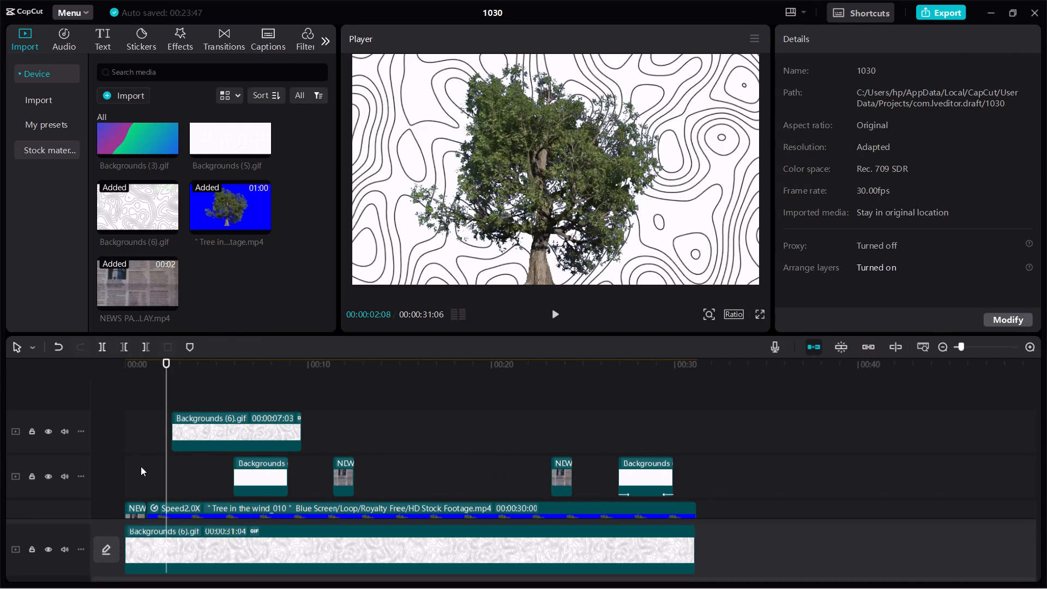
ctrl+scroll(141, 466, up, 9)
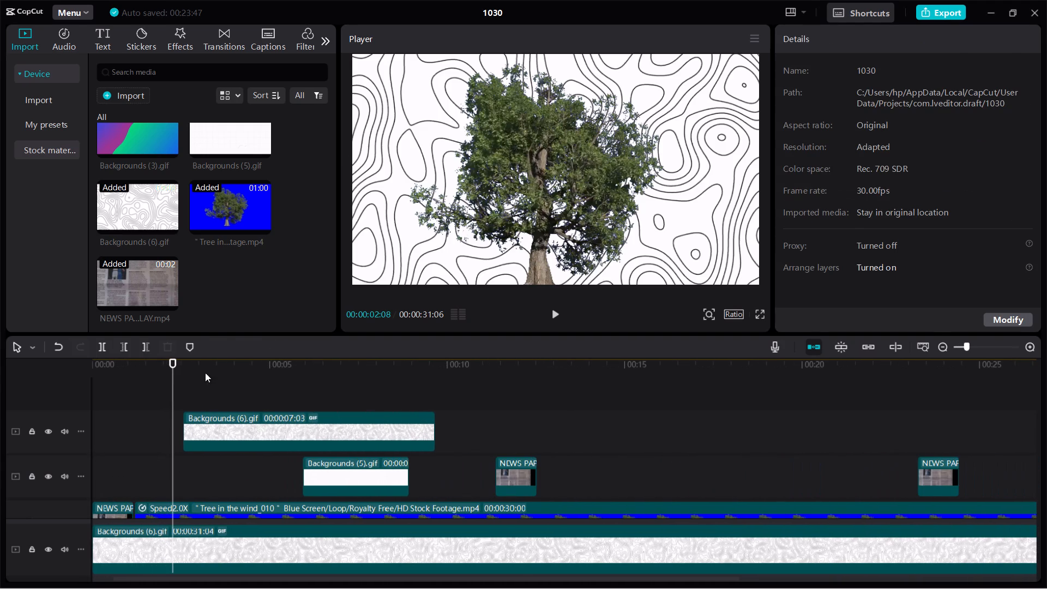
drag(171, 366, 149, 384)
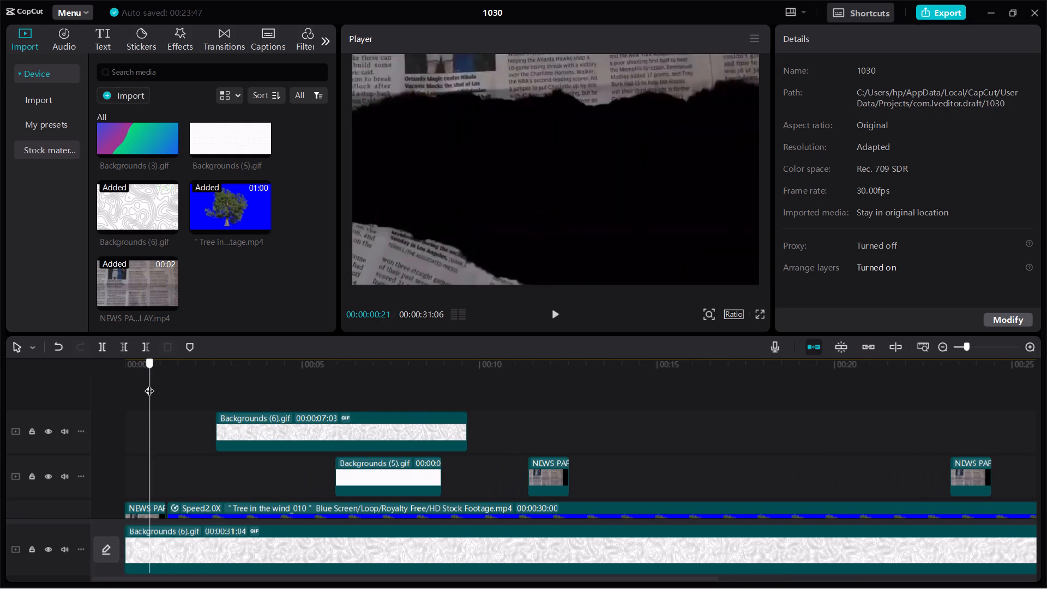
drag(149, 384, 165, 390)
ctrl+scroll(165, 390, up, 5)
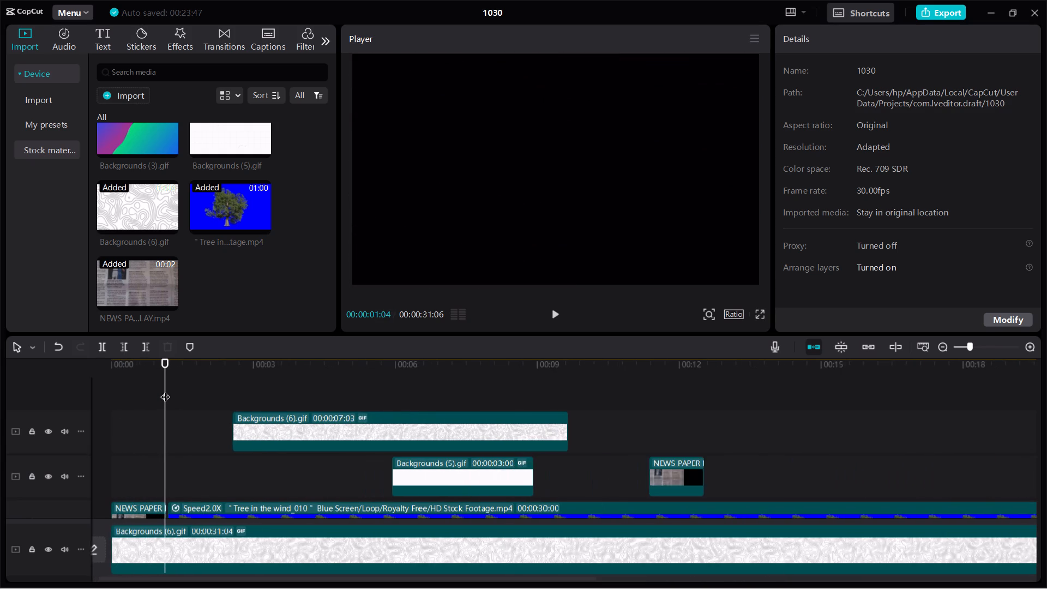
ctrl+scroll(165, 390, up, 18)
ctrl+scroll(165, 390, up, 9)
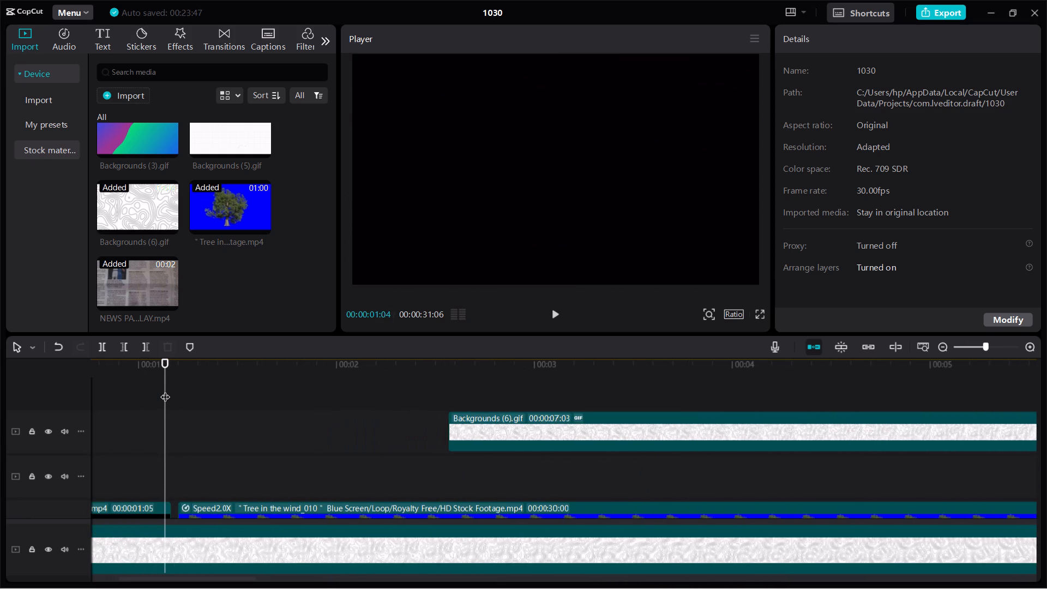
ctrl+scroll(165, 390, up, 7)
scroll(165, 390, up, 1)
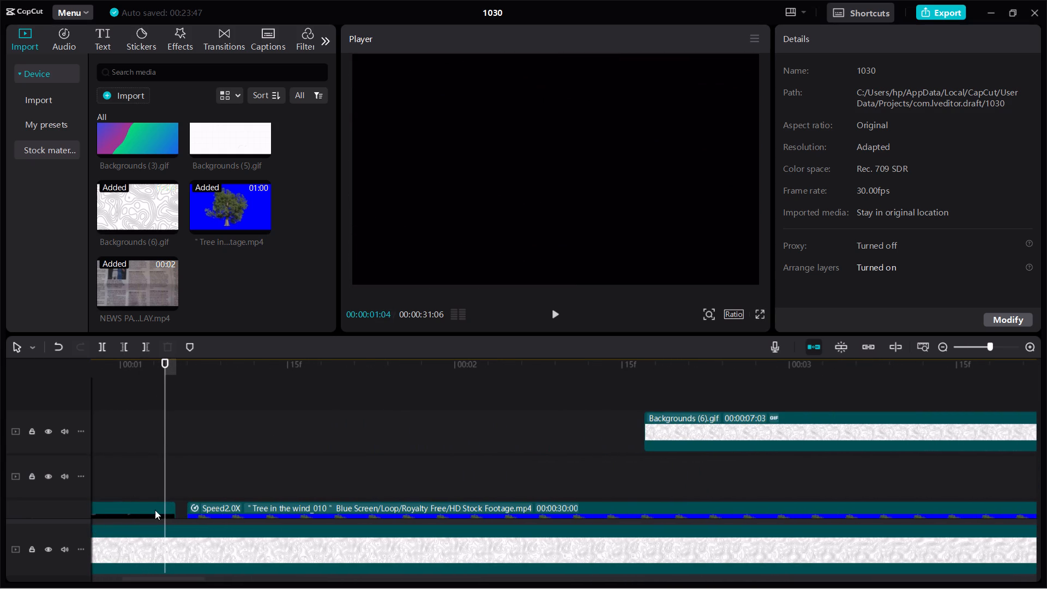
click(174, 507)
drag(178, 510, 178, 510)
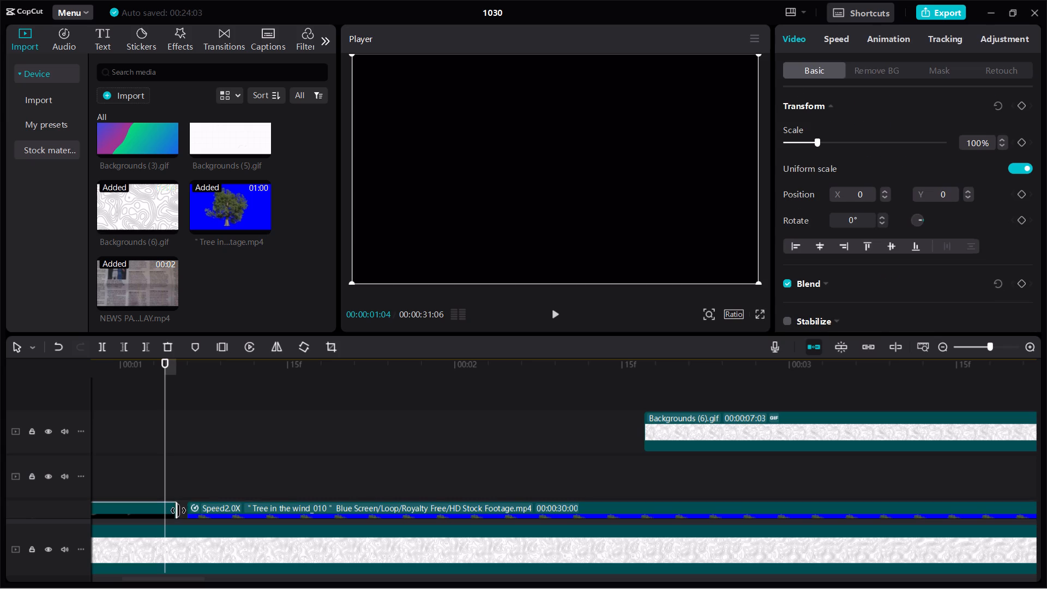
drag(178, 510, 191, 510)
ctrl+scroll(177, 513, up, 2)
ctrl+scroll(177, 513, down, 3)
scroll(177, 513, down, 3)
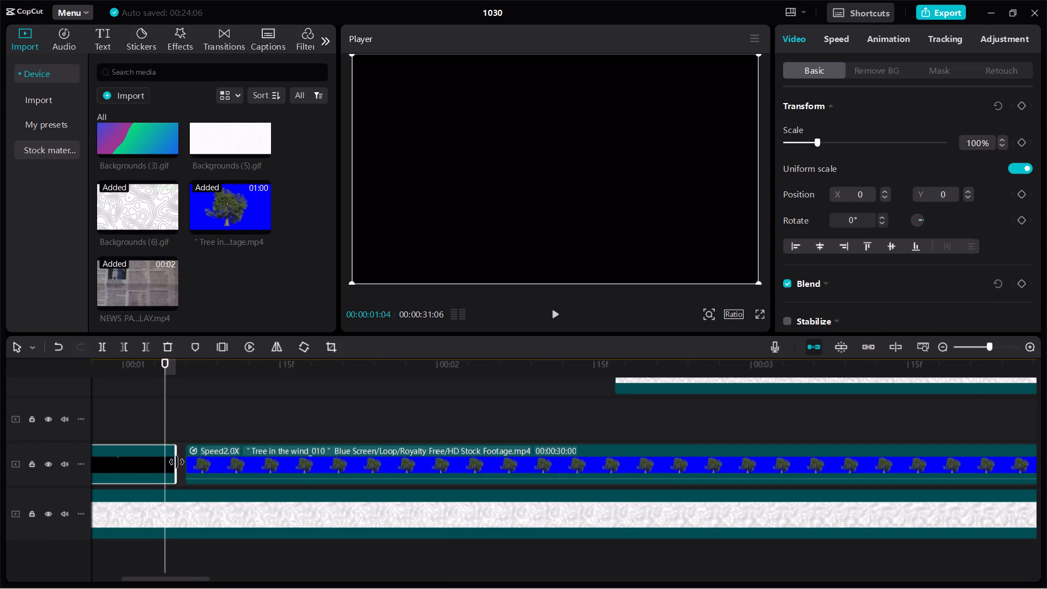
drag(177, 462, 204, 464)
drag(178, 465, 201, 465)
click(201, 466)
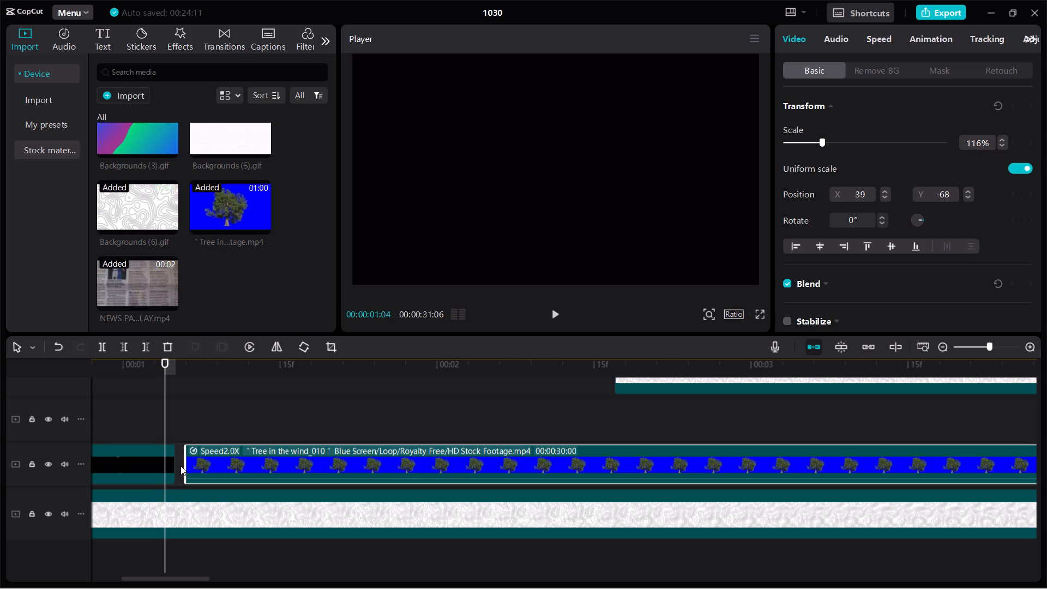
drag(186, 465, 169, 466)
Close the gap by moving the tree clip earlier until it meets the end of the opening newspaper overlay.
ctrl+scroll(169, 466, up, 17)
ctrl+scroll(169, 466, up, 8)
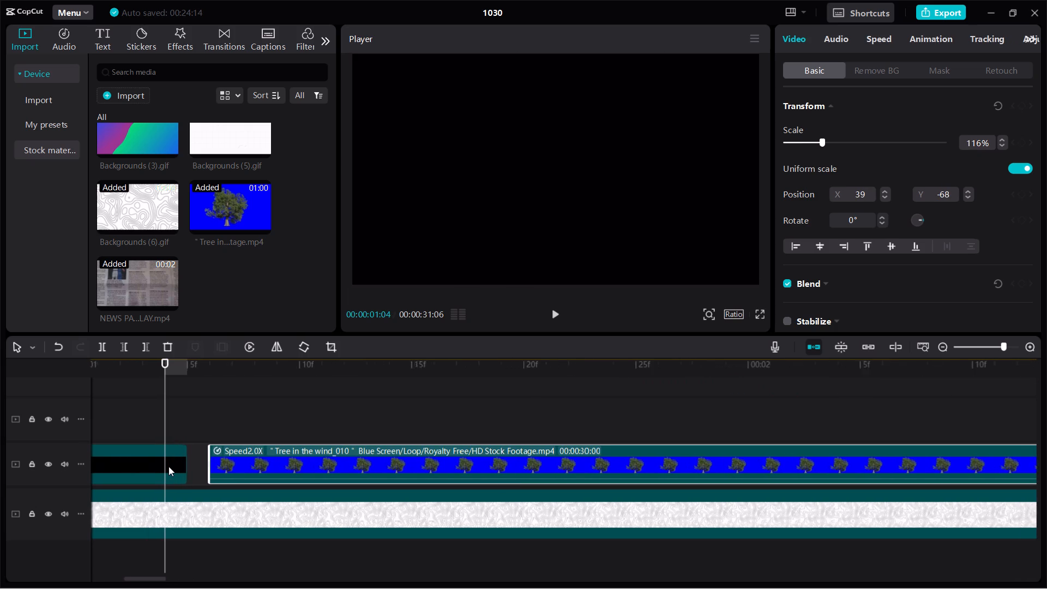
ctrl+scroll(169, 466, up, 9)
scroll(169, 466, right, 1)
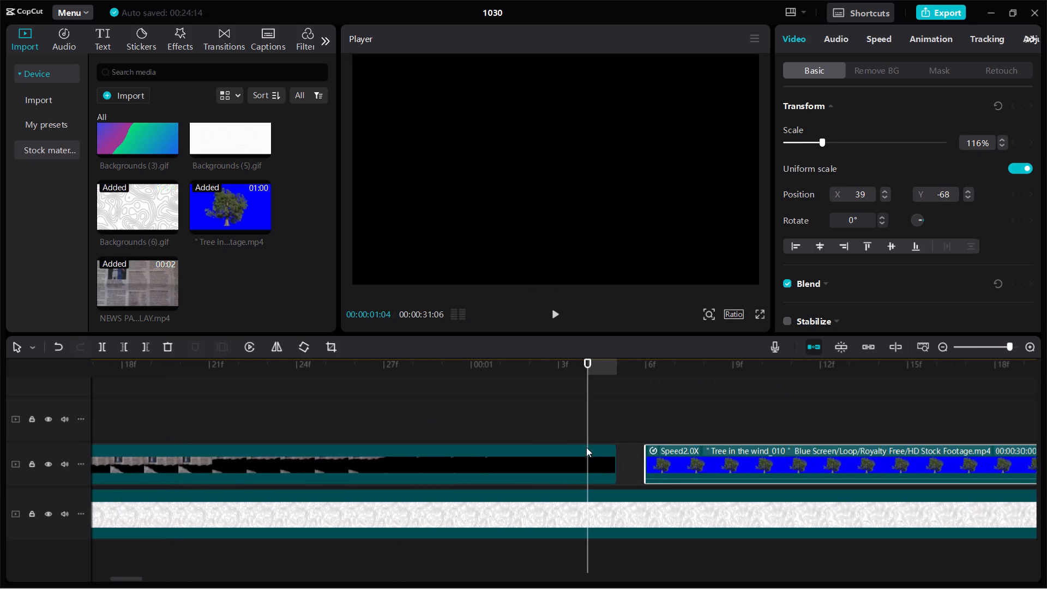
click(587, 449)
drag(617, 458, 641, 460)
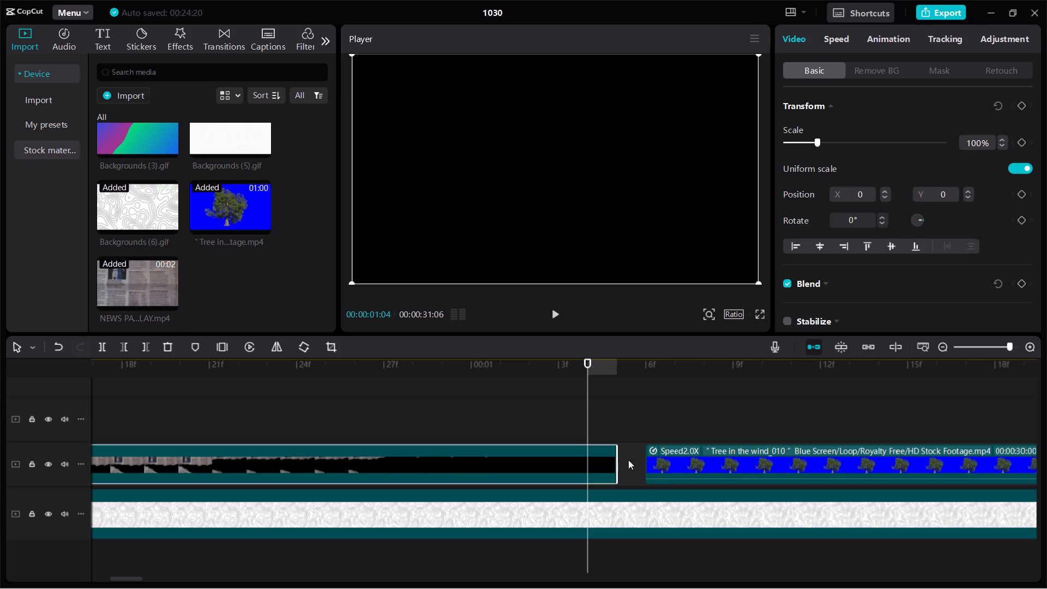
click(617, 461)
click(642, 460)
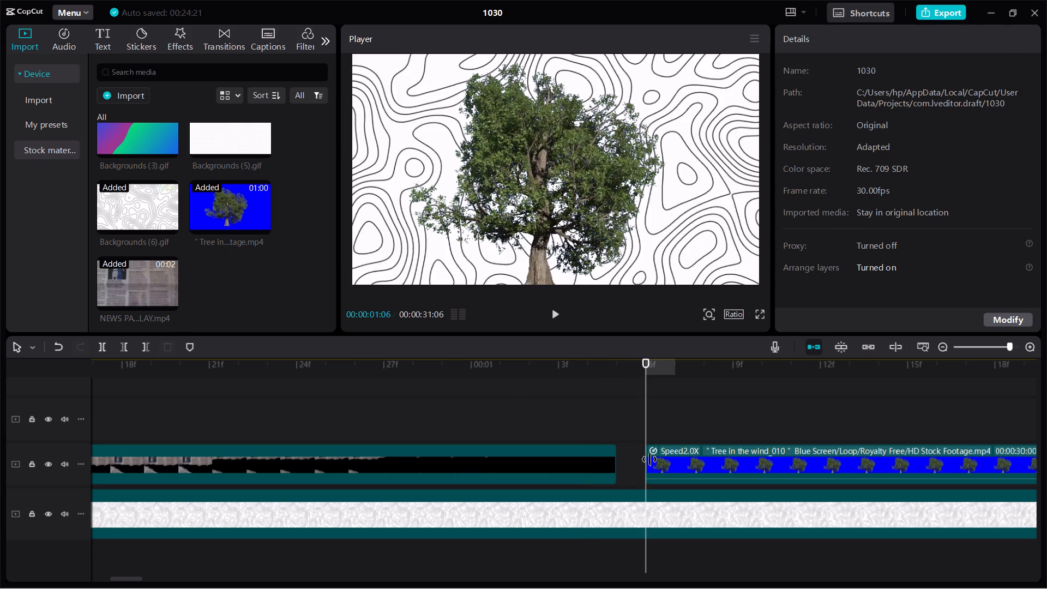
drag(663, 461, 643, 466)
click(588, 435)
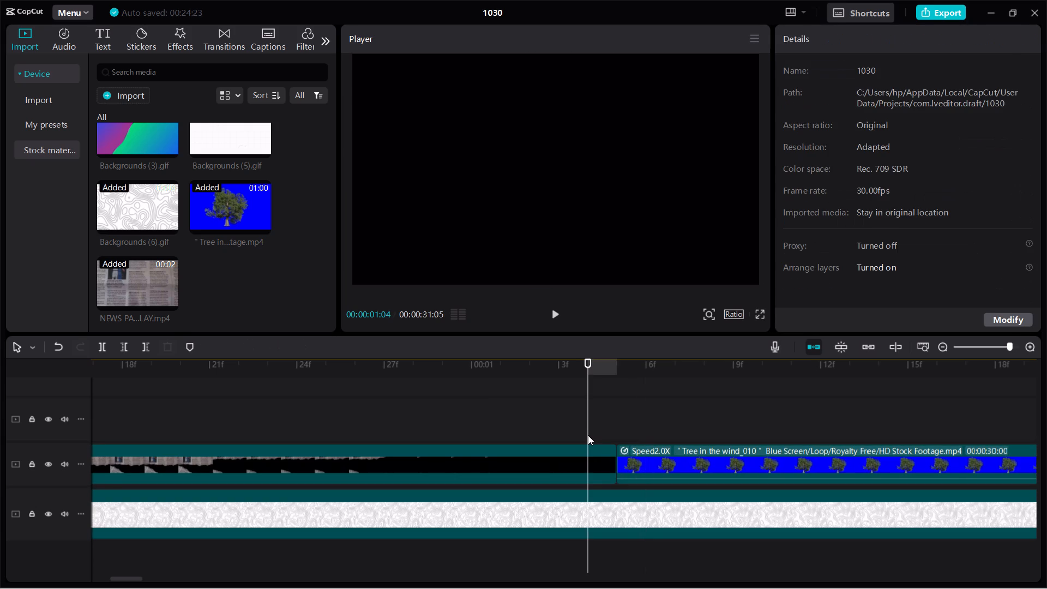
Scrub back through the opening newspaper tear to the start of the timeline to examine it.
scroll(588, 435, left, 1)
ctrl+scroll(588, 435, down, 6)
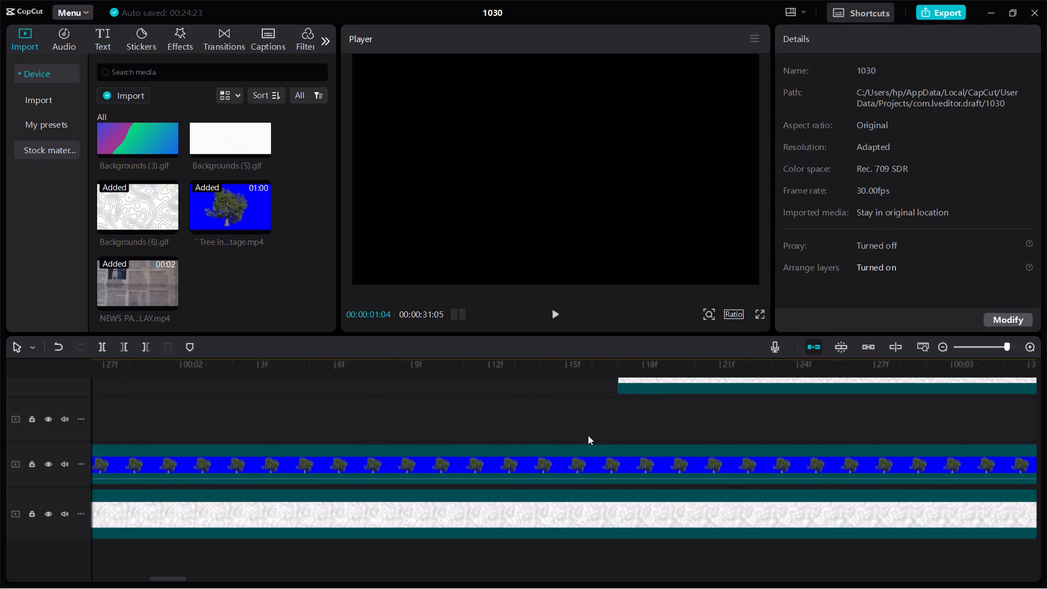
ctrl+scroll(588, 435, down, 15)
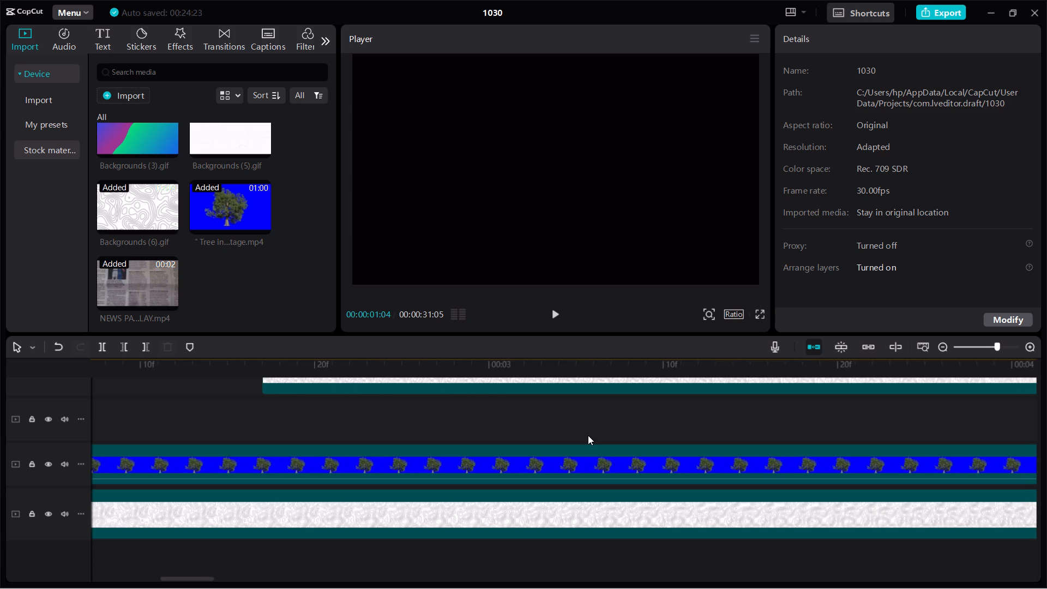
ctrl+scroll(588, 435, down, 20)
ctrl+scroll(588, 435, down, 2)
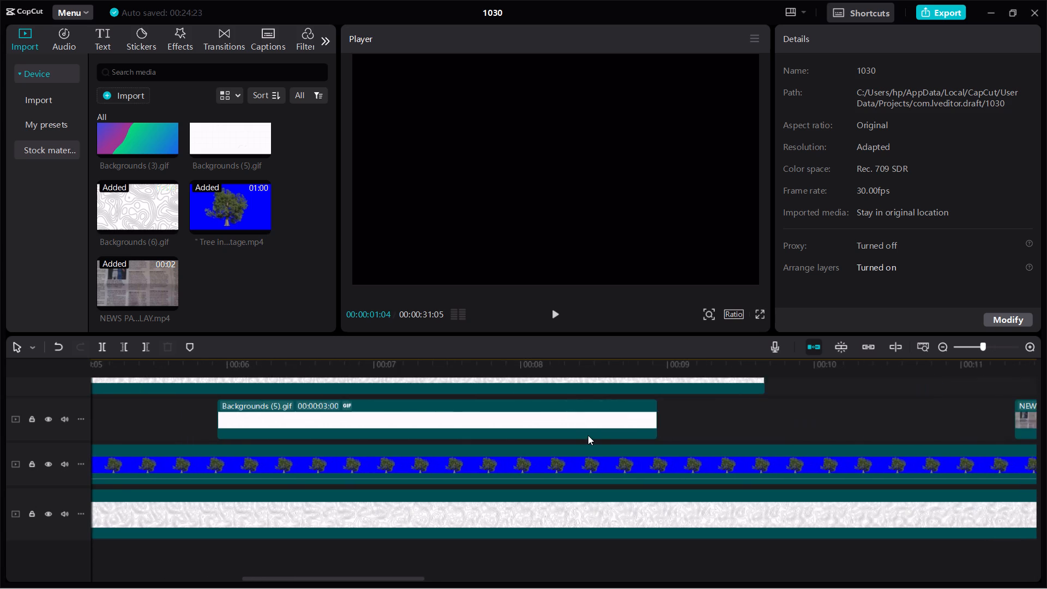
ctrl+scroll(588, 435, down, 2)
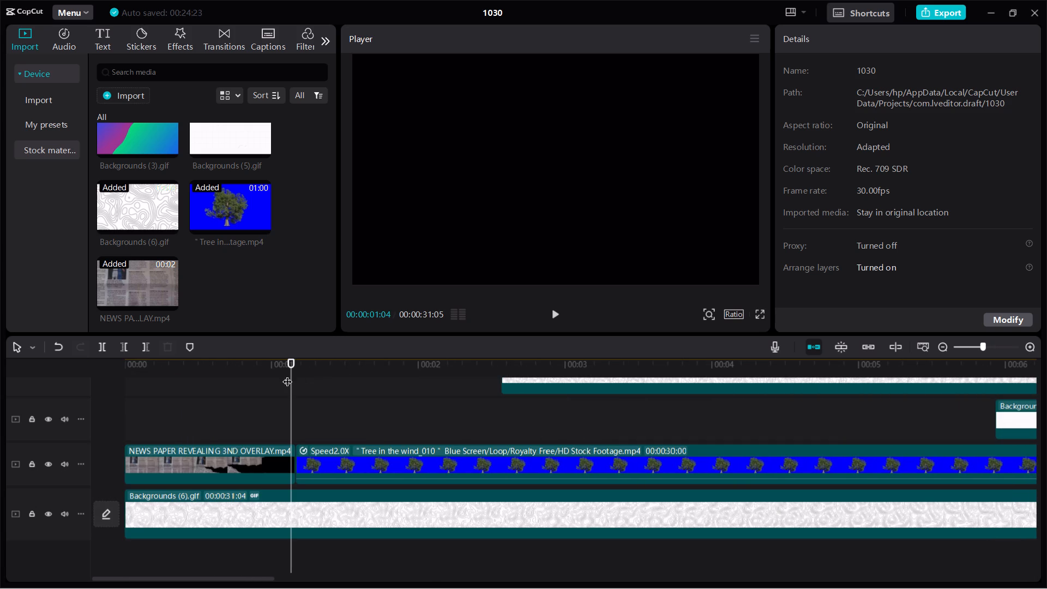
drag(293, 377, 299, 402)
drag(299, 402, 287, 410)
click(279, 410)
drag(279, 410, 185, 416)
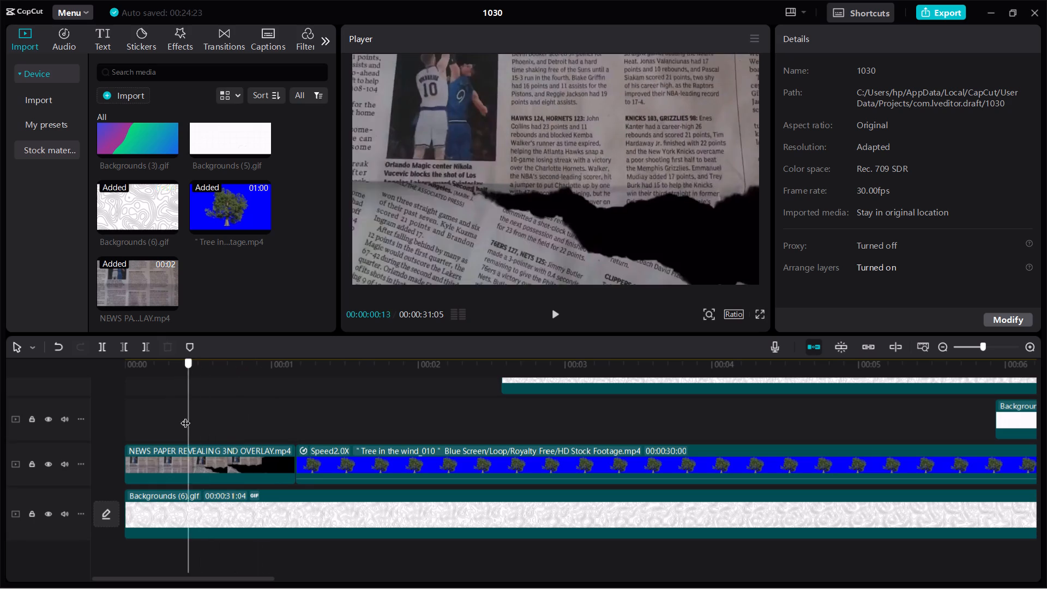
drag(185, 416, 116, 419)
Stack the opening newspaper overlay on the track above the tree clip, aligning both clips to the timeline start.
drag(195, 452, 218, 416)
drag(380, 449, 240, 460)
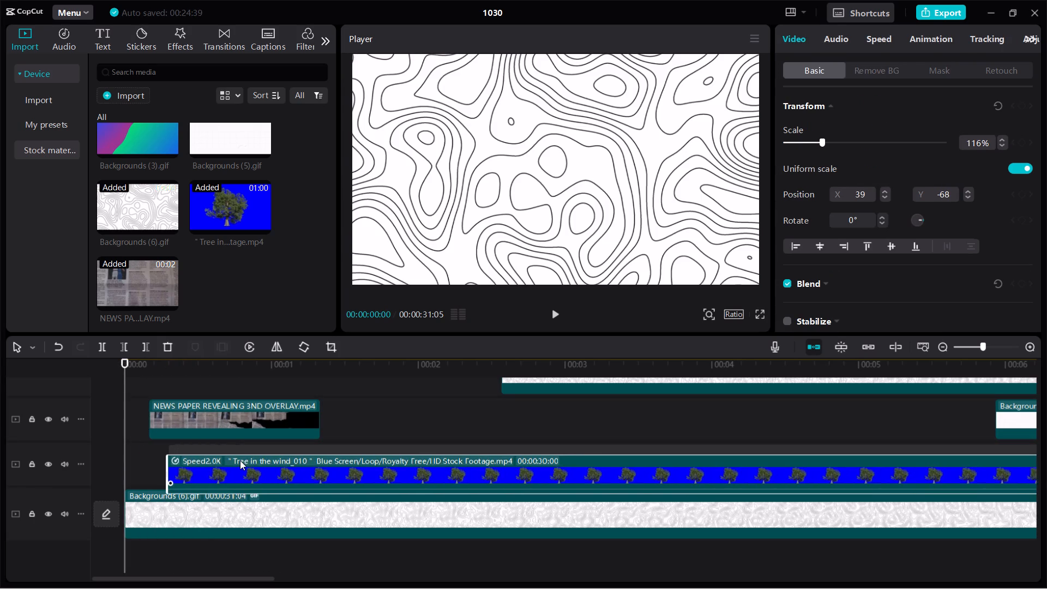
drag(240, 460, 205, 463)
drag(212, 419, 123, 429)
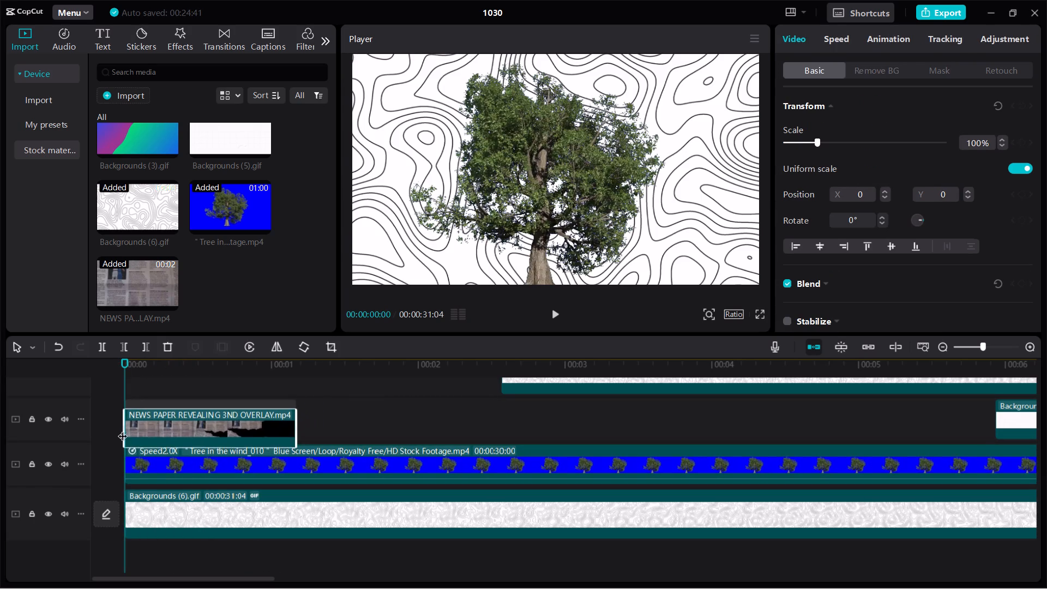
drag(123, 429, 121, 429)
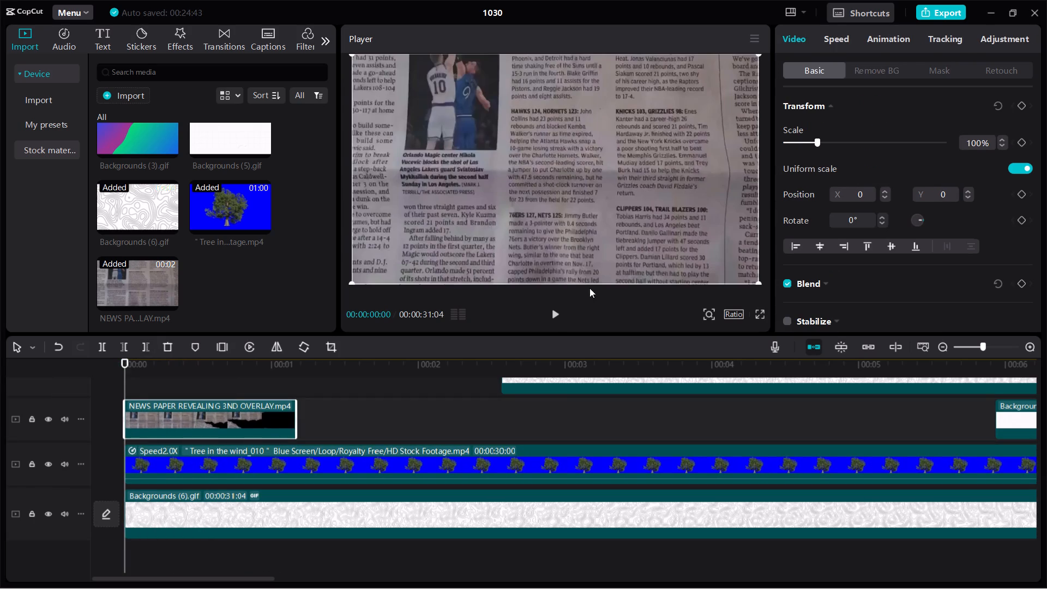
Play the opening second of the composite to preview the newspaper tear stacked over the tree.
click(556, 320)
click(557, 319)
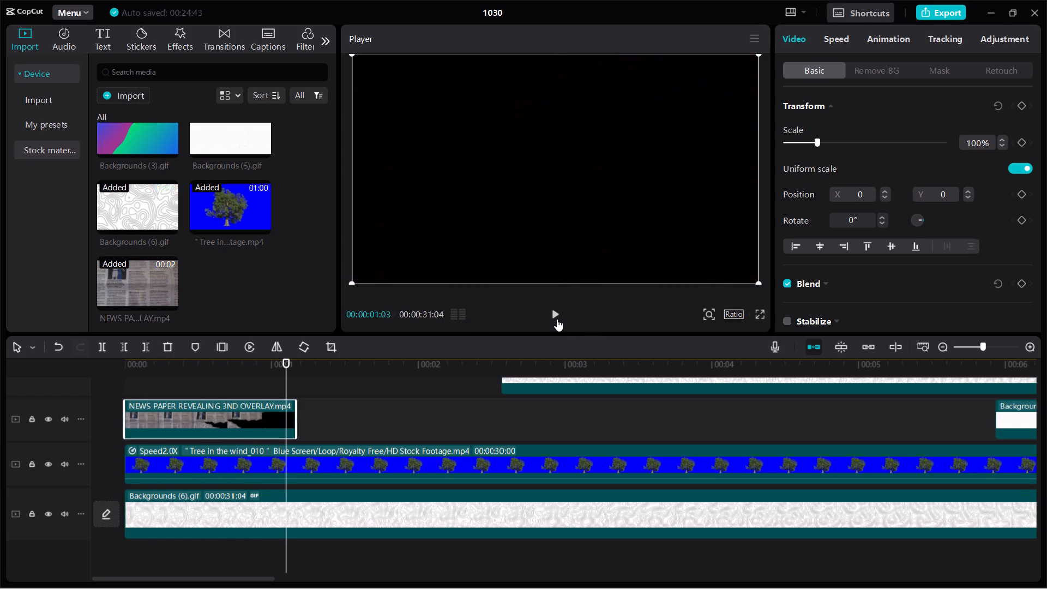
Enable Chroma key on the opening newspaper overlay and pick the black torn area as the key colour.
click(838, 40)
click(884, 45)
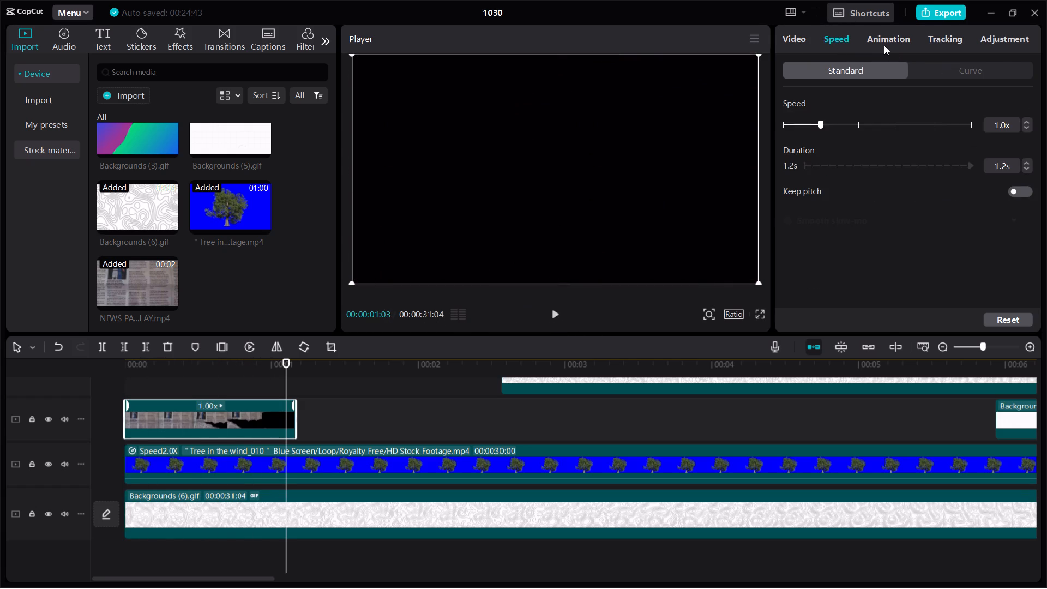
click(786, 38)
click(884, 67)
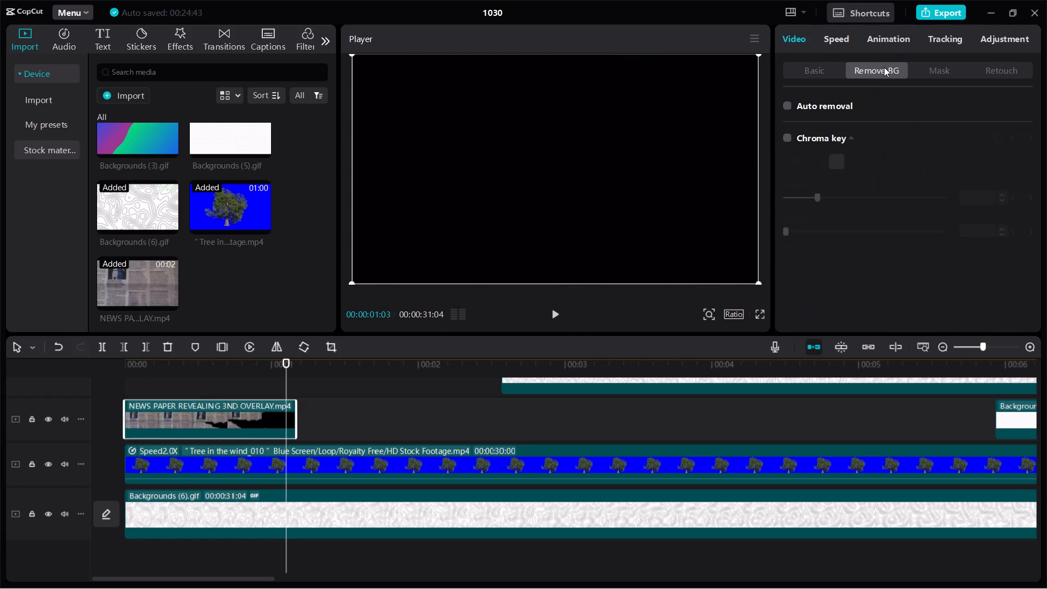
click(835, 157)
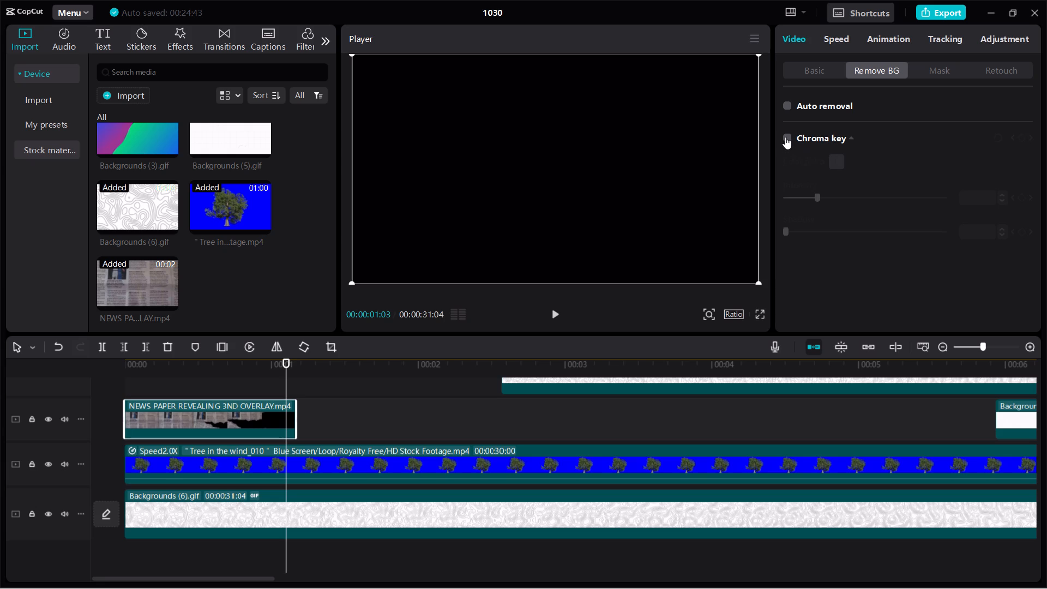
click(785, 135)
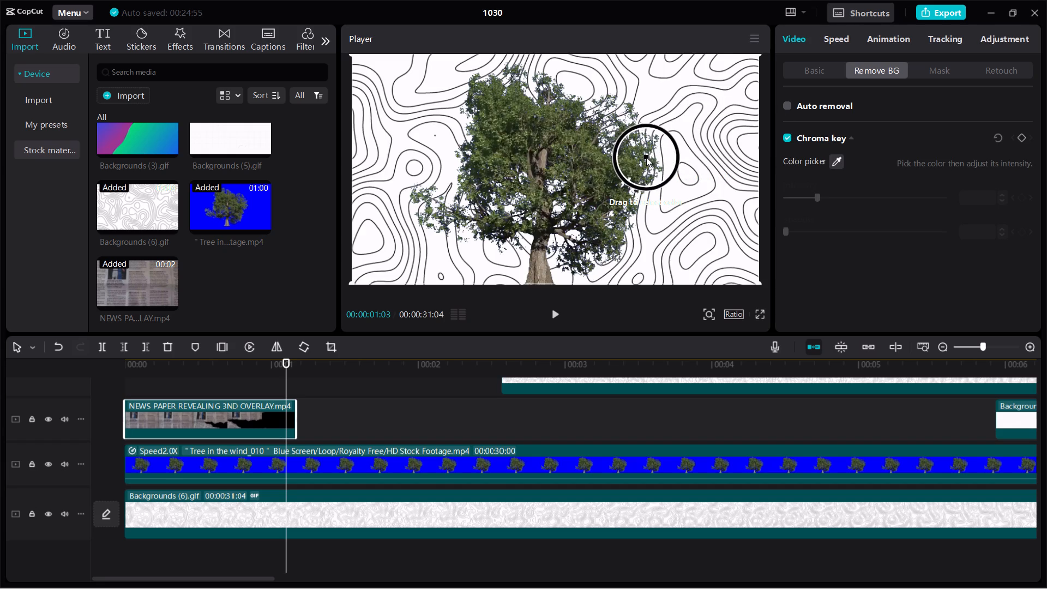
click(646, 157)
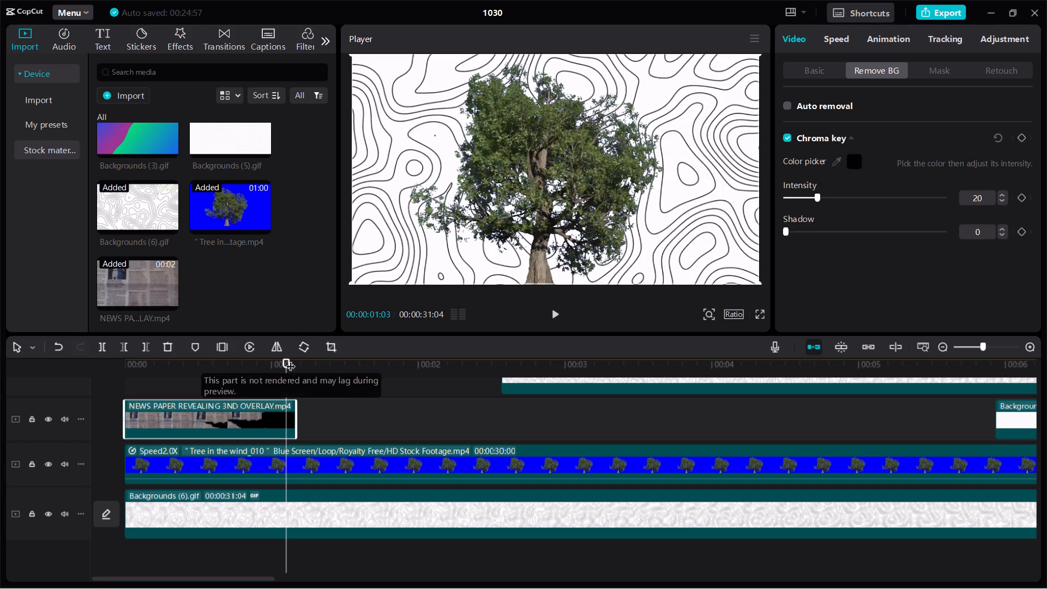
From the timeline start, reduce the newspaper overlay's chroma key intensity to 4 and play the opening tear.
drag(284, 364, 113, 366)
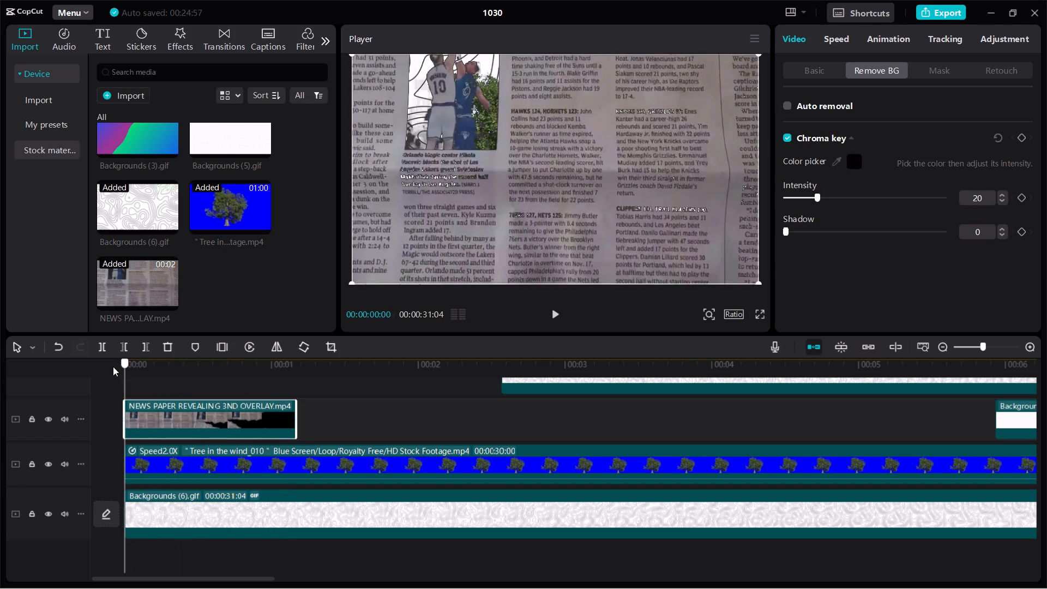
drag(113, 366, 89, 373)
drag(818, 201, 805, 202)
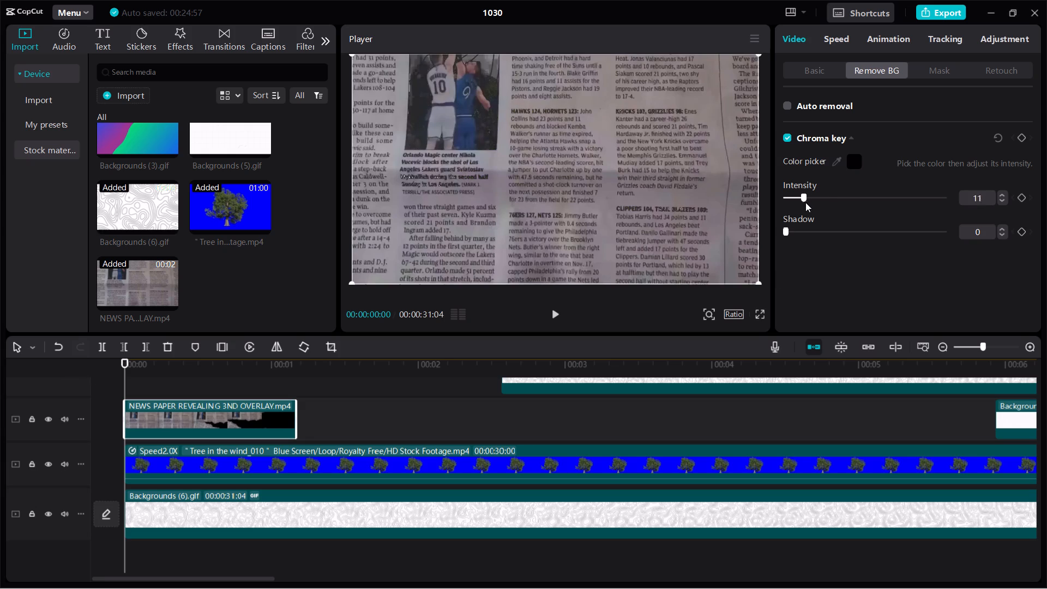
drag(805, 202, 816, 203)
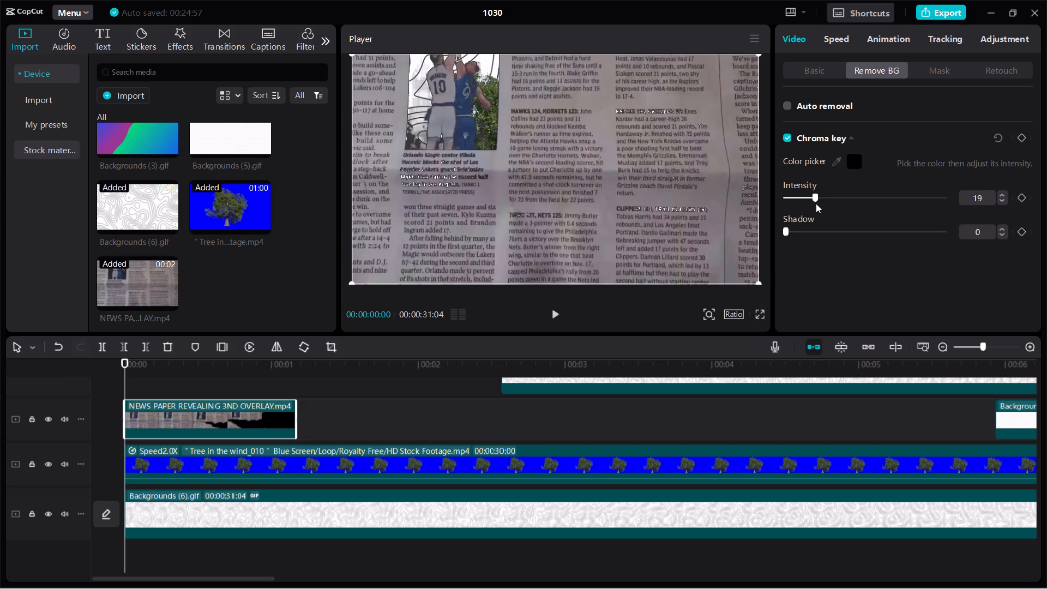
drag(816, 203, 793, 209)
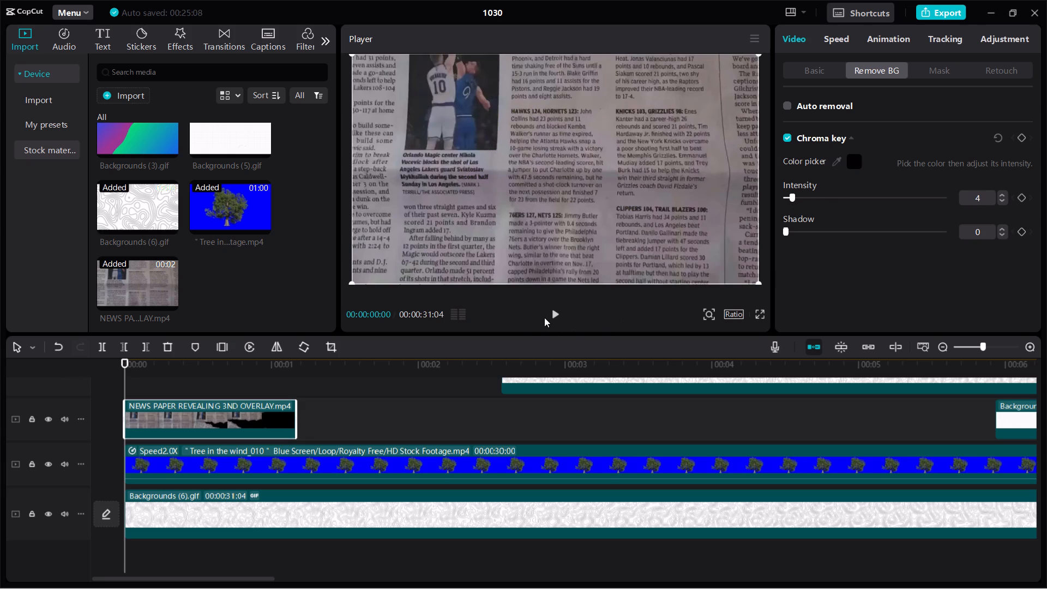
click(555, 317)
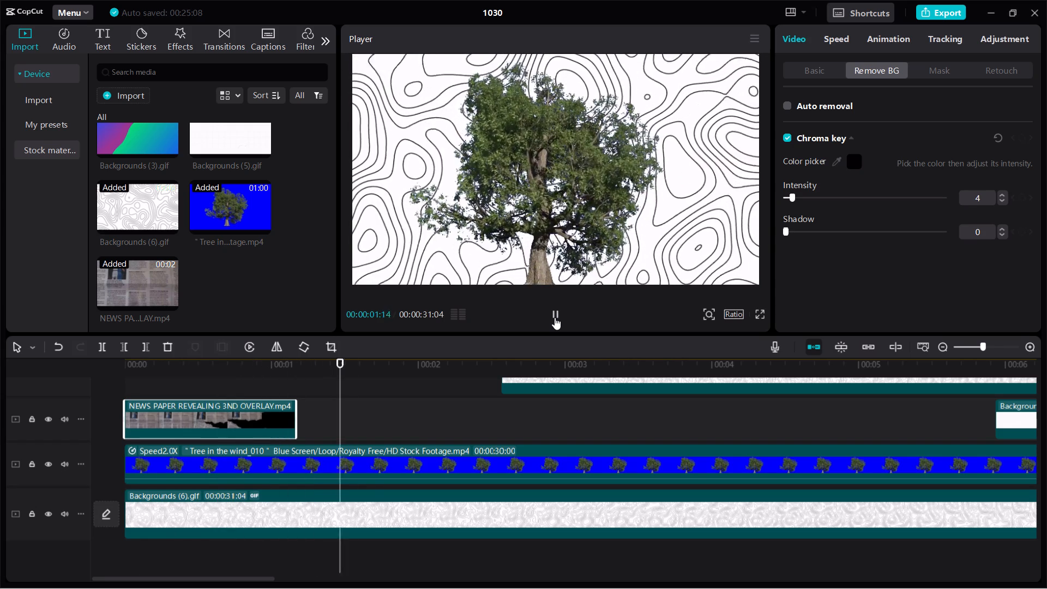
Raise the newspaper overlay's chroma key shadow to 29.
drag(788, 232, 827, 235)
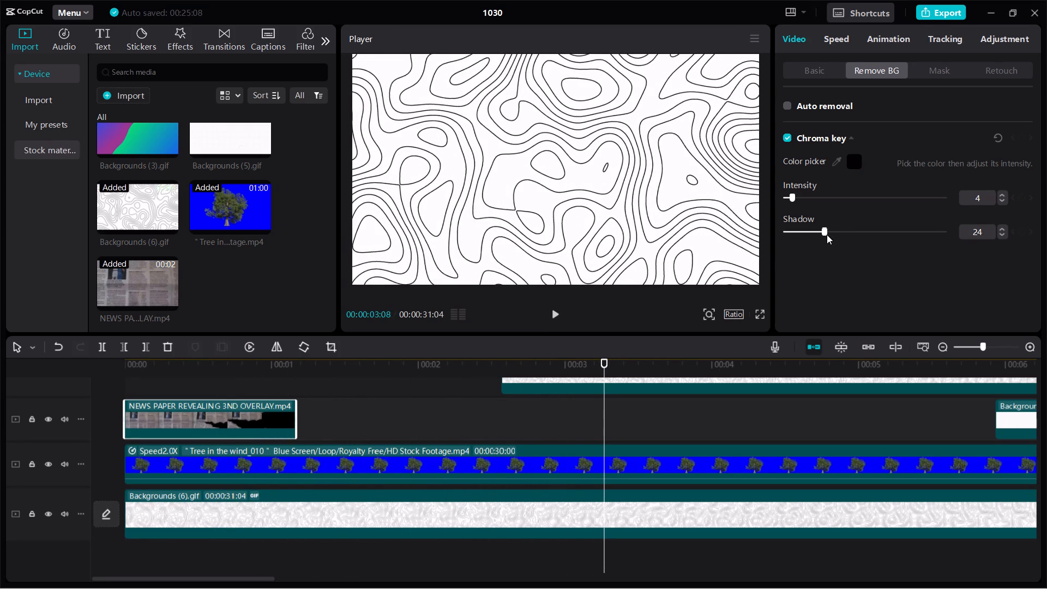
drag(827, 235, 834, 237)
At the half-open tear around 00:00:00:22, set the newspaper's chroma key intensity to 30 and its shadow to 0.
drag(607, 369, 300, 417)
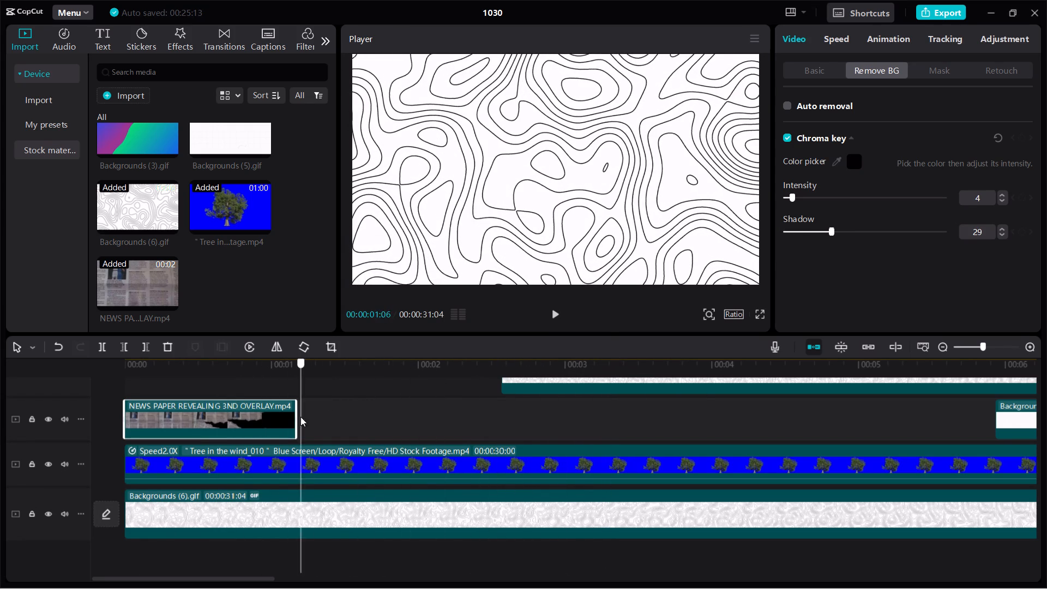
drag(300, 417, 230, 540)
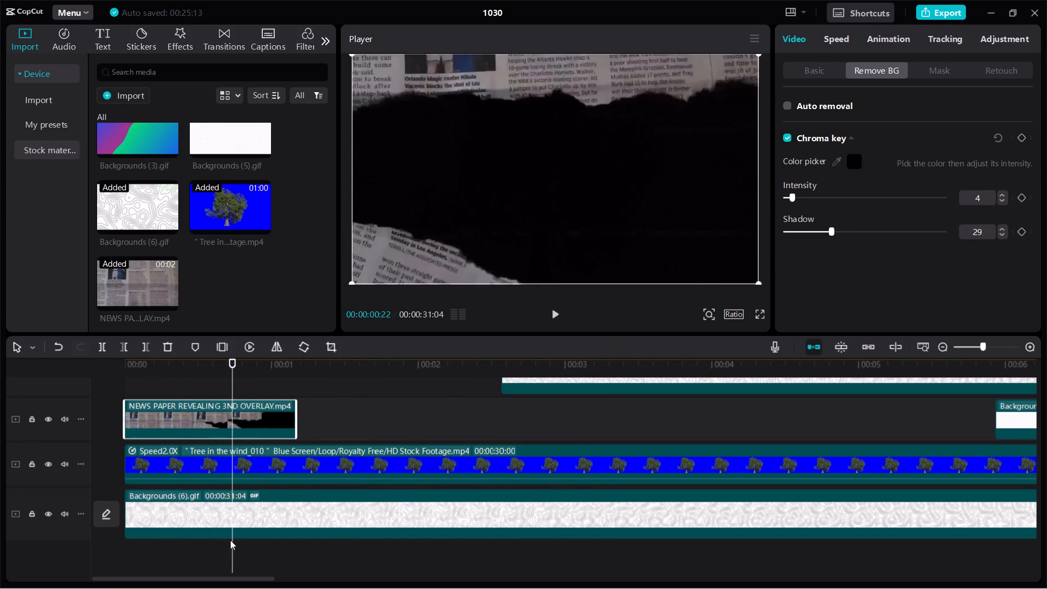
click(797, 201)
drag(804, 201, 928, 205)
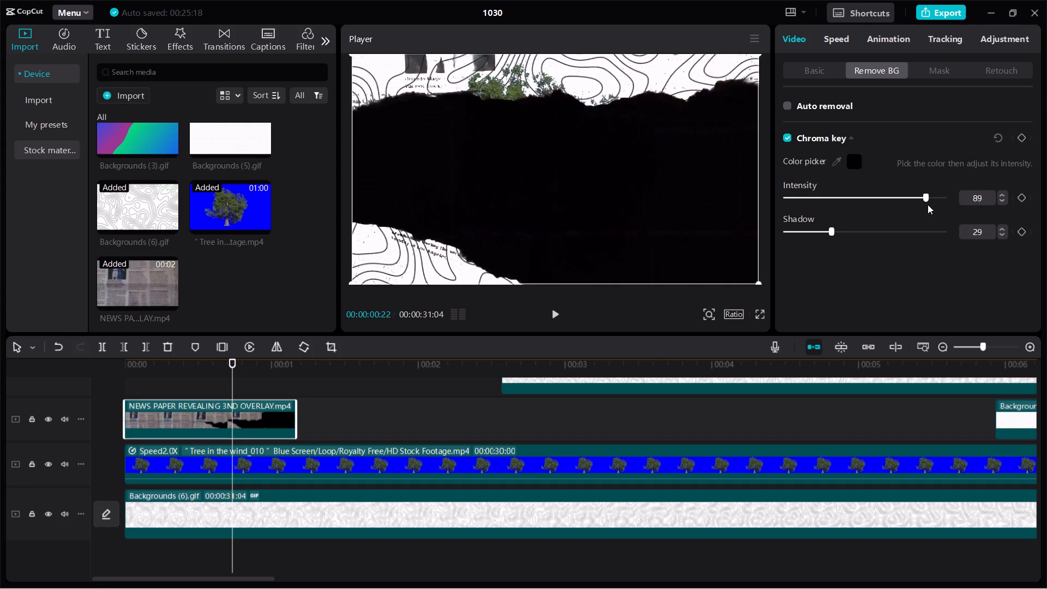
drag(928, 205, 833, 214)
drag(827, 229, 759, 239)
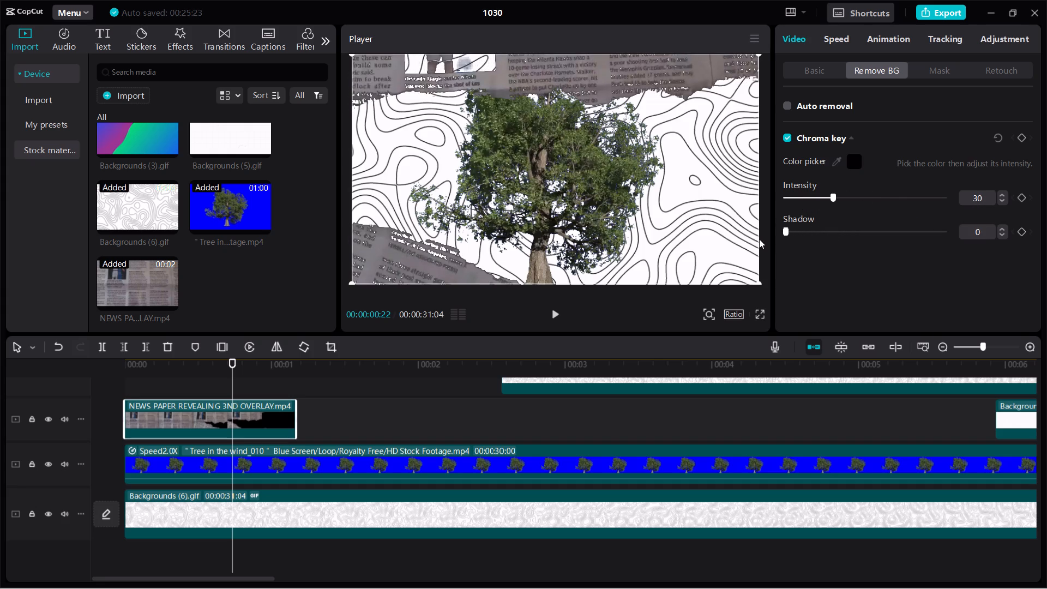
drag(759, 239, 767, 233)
Fine-tune the newspaper overlay's chroma key intensity down to 1.
drag(825, 200, 809, 201)
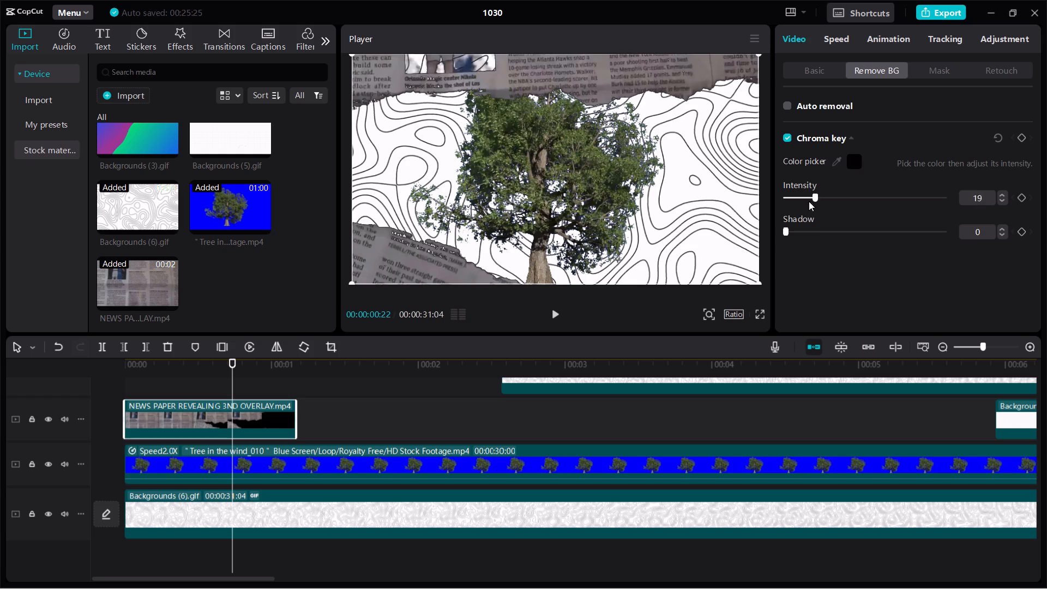
drag(809, 201, 796, 206)
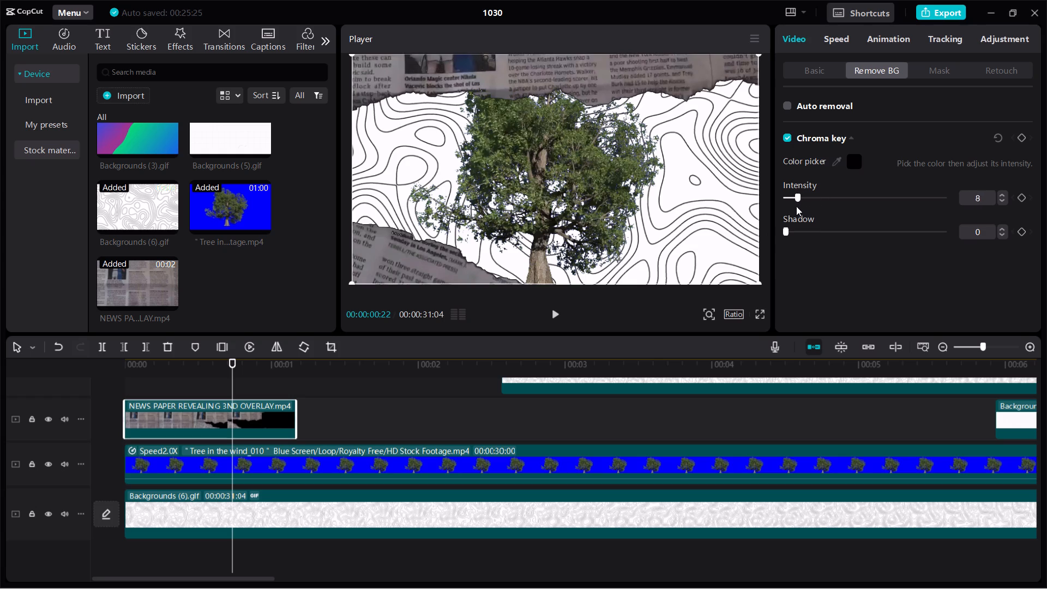
drag(796, 206, 784, 215)
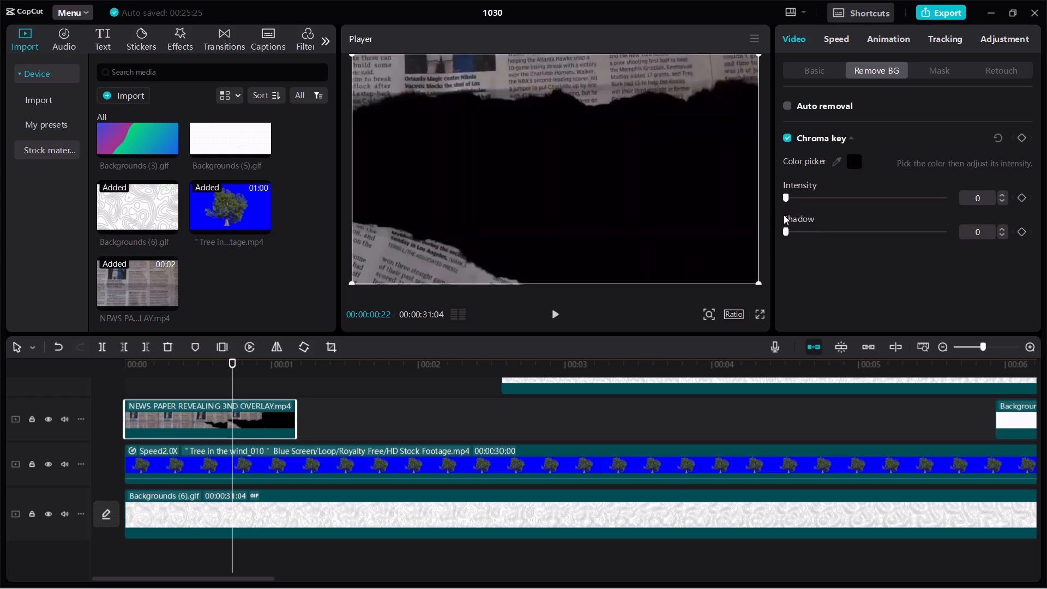
drag(784, 215, 795, 209)
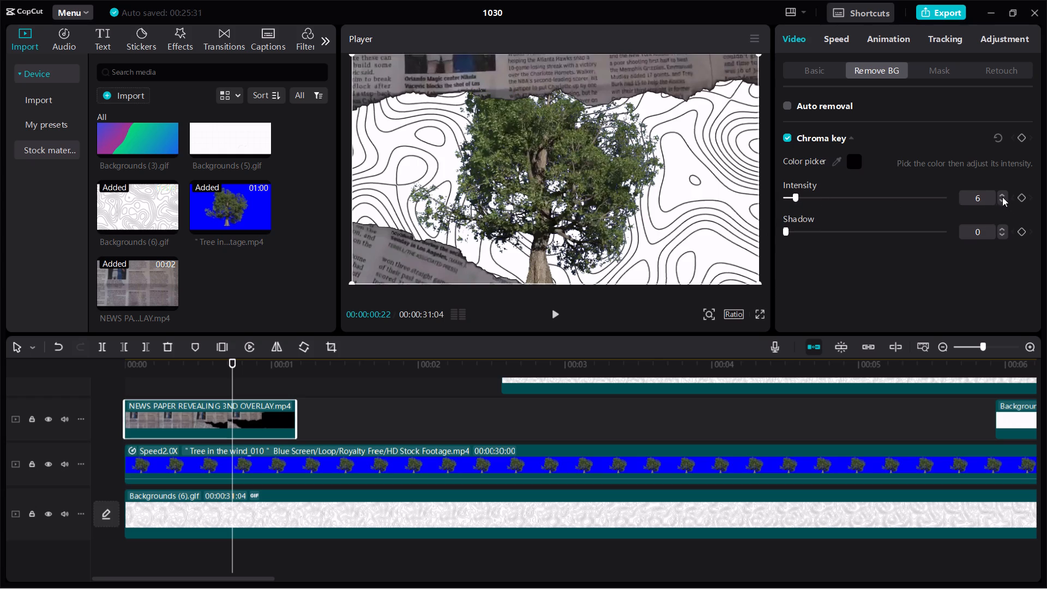
triple_click(998, 201)
triple_click(998, 201)
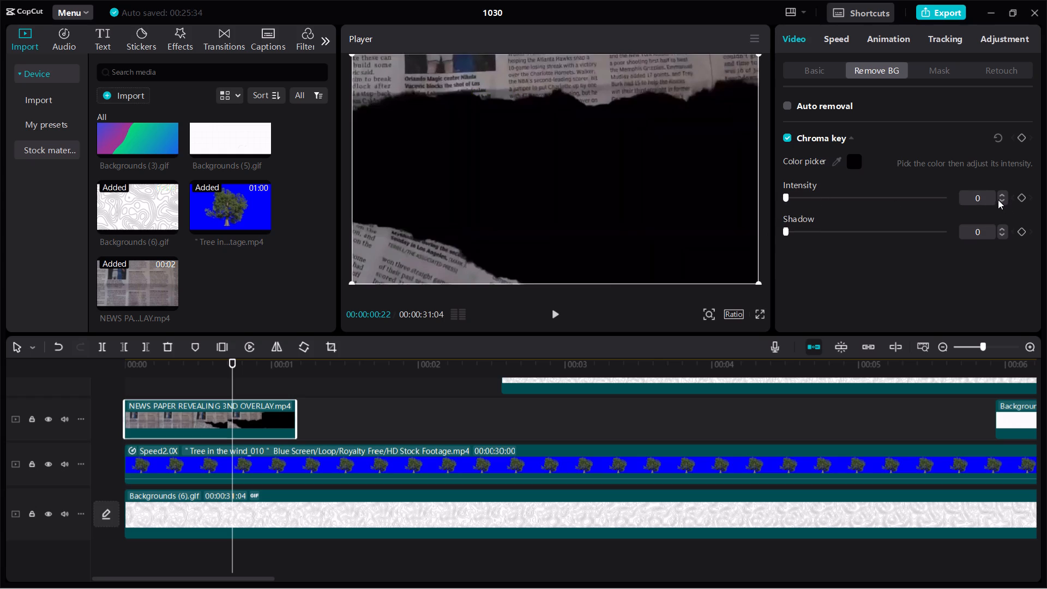
click(1002, 194)
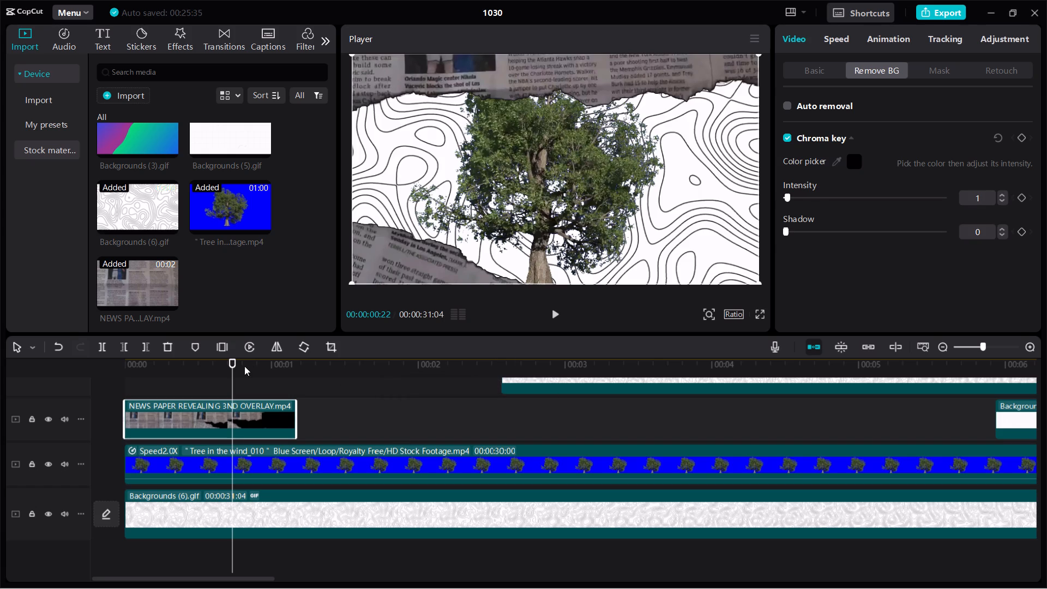
Return to the timeline start and play the opening newspaper tear to check the key over the tree.
drag(232, 369, 154, 382)
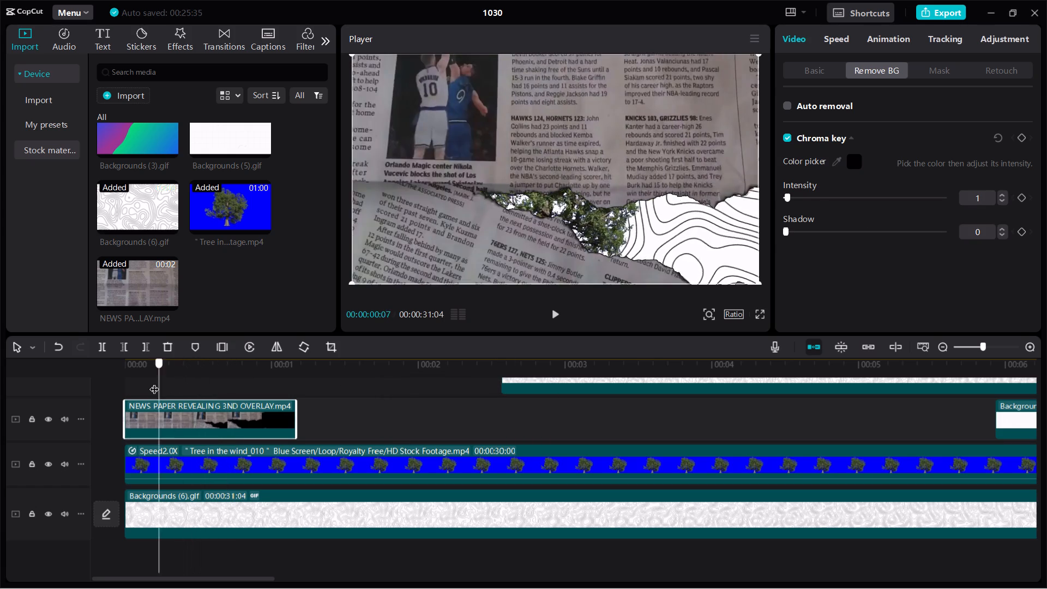
drag(154, 382, 118, 383)
key(space)
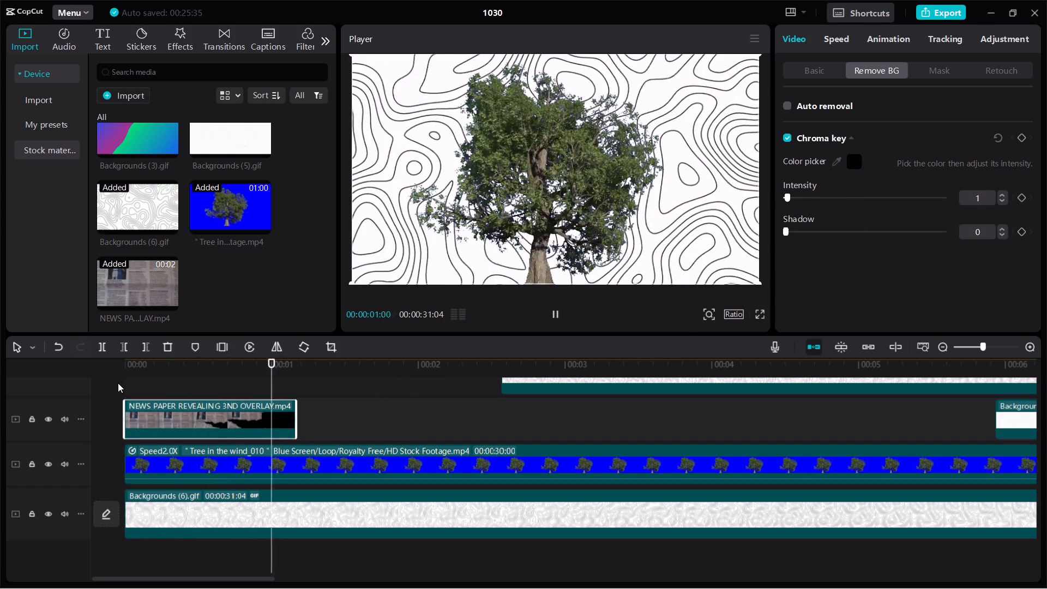
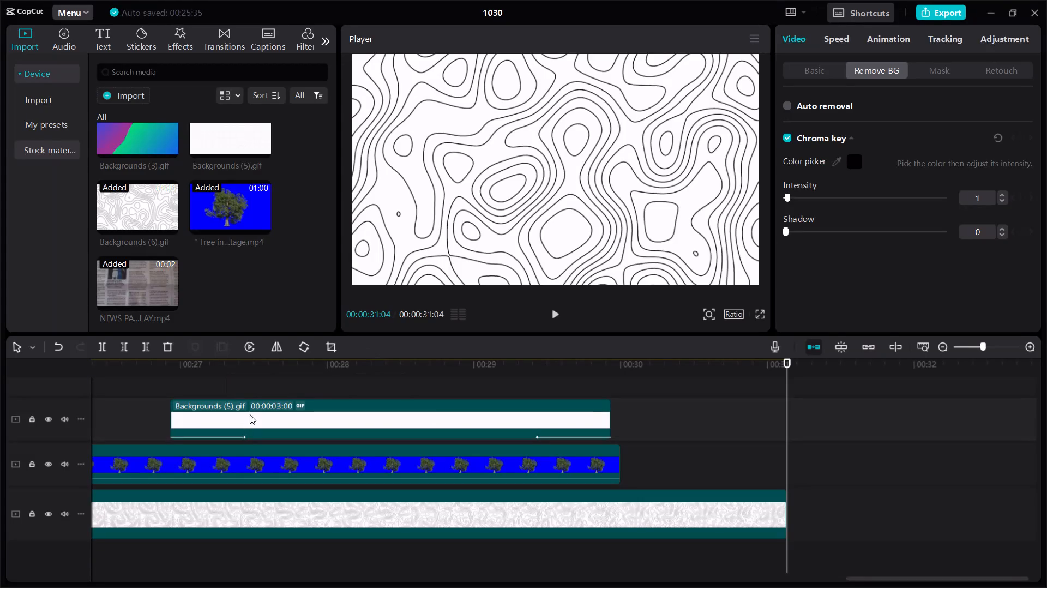
Add Backgrounds (3).gif on a new track above the second newspaper overlay, starting right after it at about 00:00:12:17.
click(244, 408)
click(144, 414)
drag(149, 413, 7, 418)
key(space)
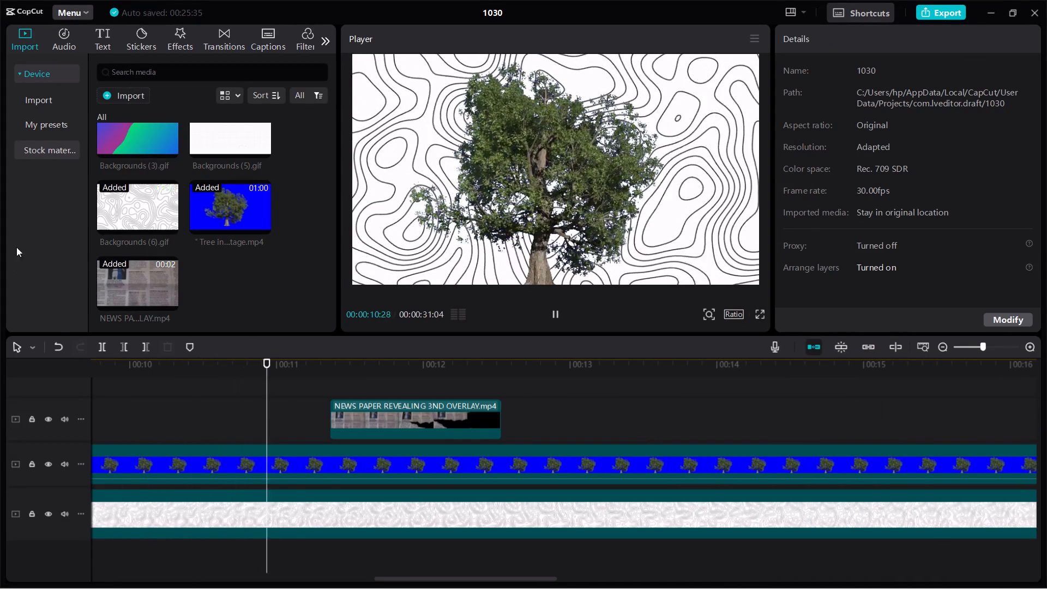
drag(153, 133, 497, 361)
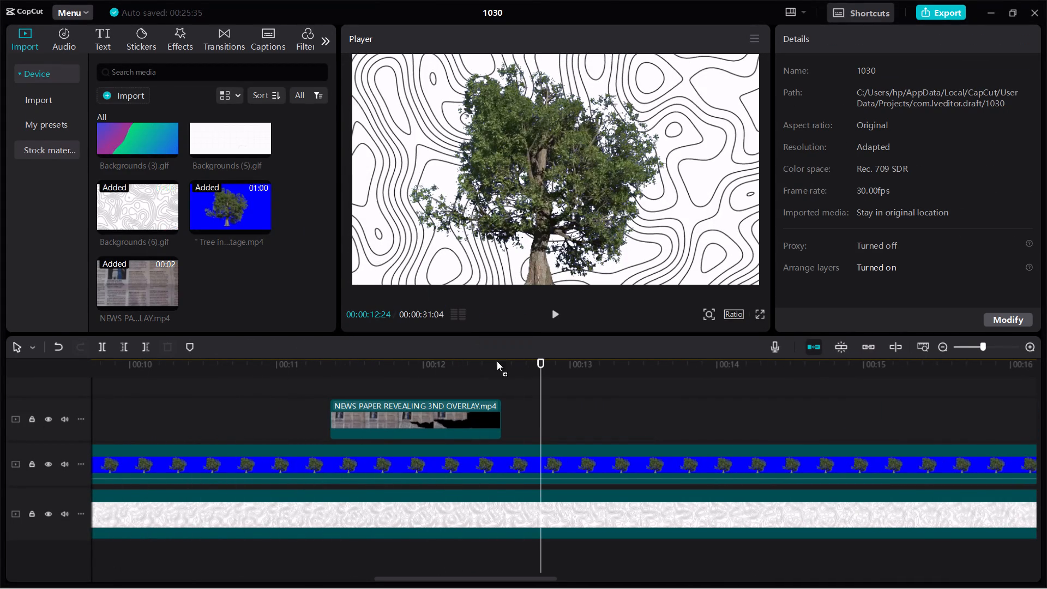
drag(497, 361, 507, 382)
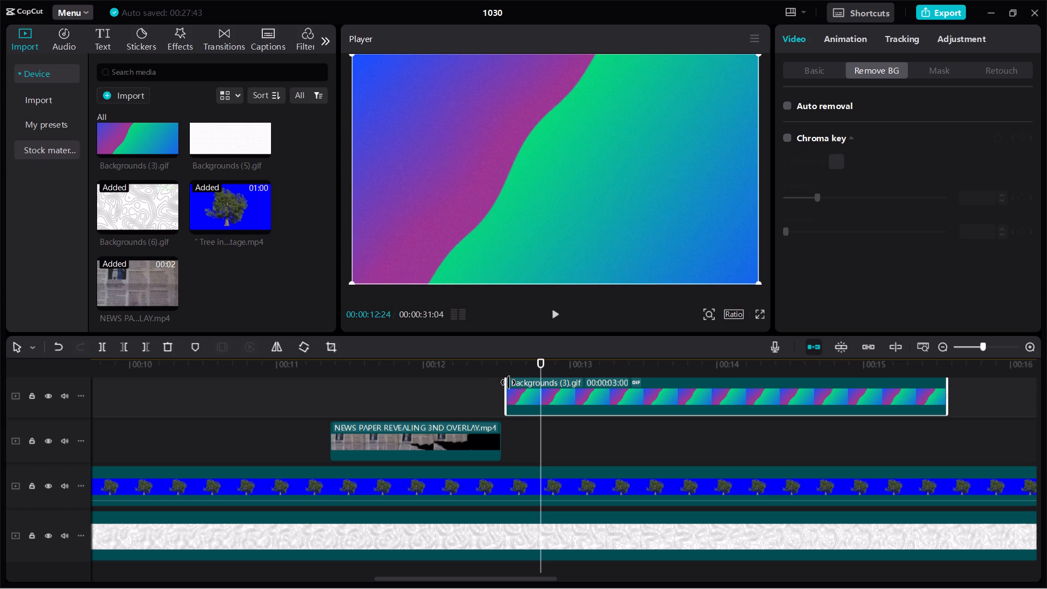
Scrub through the timeline to check the composite, bringing the playhead to 00:00:13:12 within the Backgrounds (3).gif clip.
drag(541, 366, 744, 448)
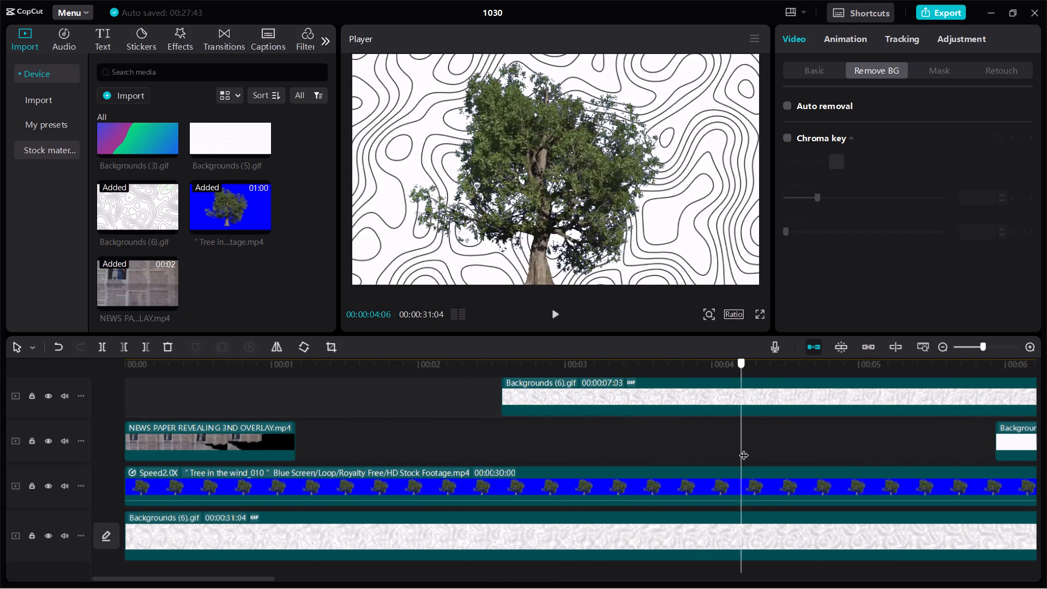
drag(744, 448, 820, 452)
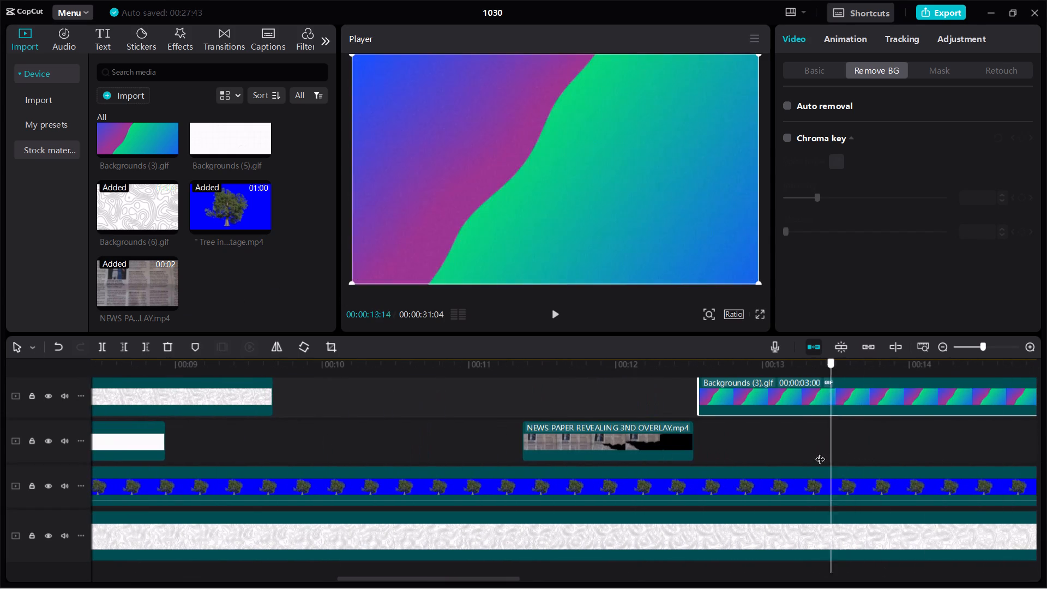
drag(820, 452, 821, 442)
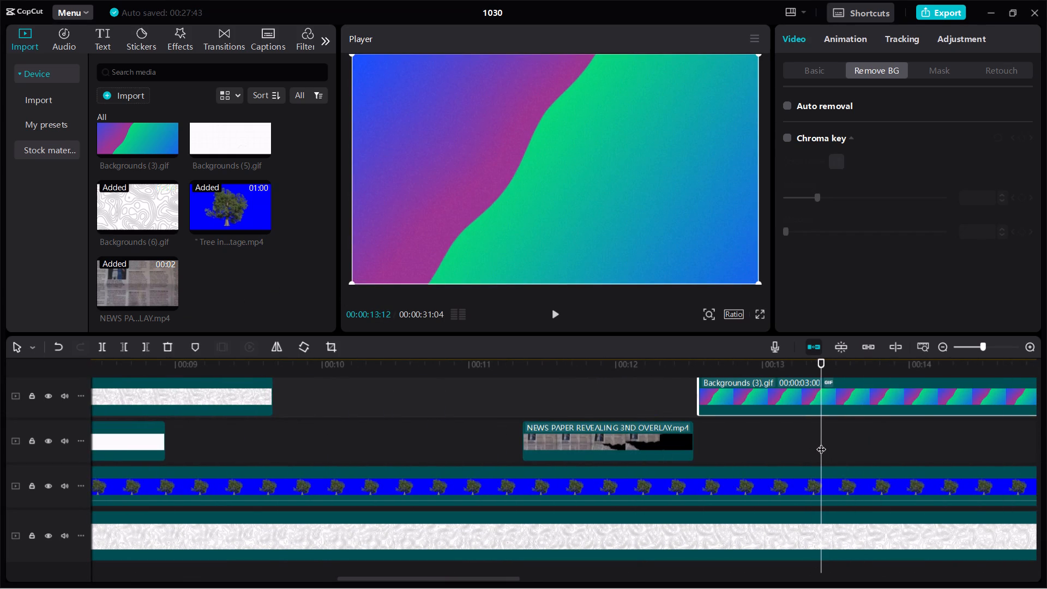
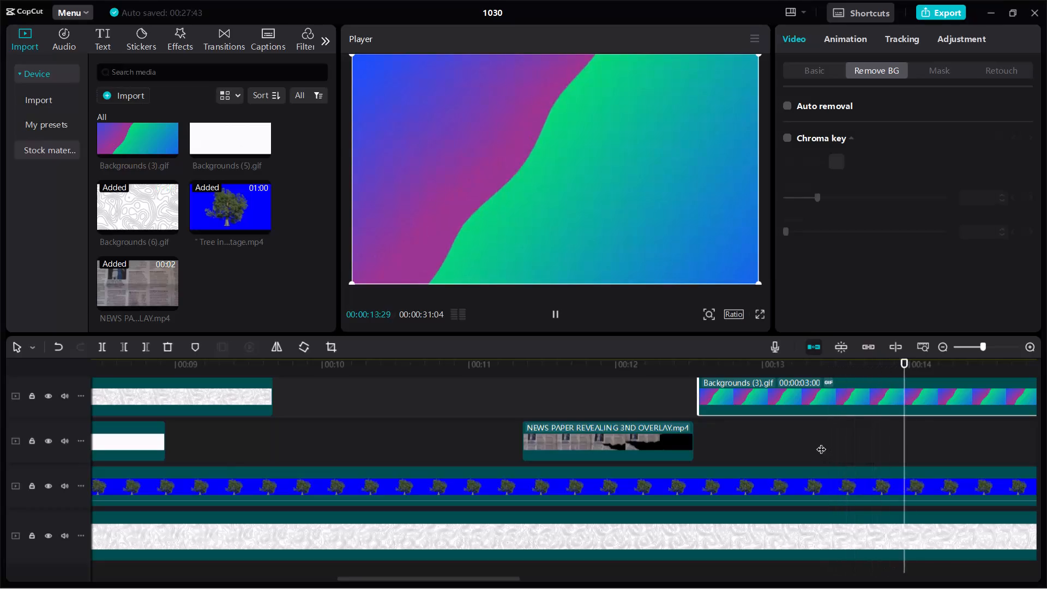
Play back the composite through the Backgrounds (3).gif clip.
key(space)
key(space)
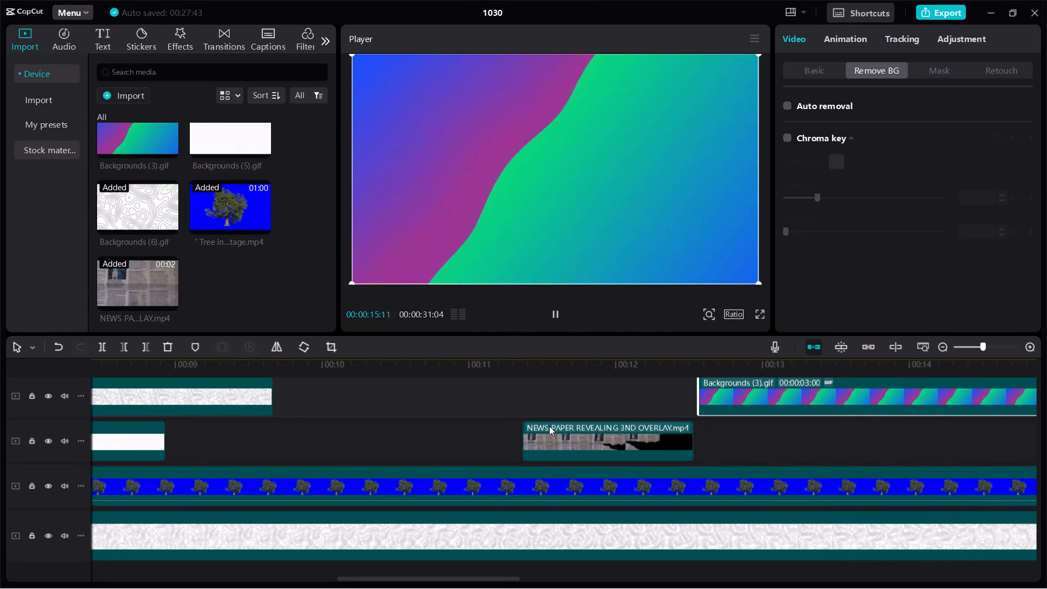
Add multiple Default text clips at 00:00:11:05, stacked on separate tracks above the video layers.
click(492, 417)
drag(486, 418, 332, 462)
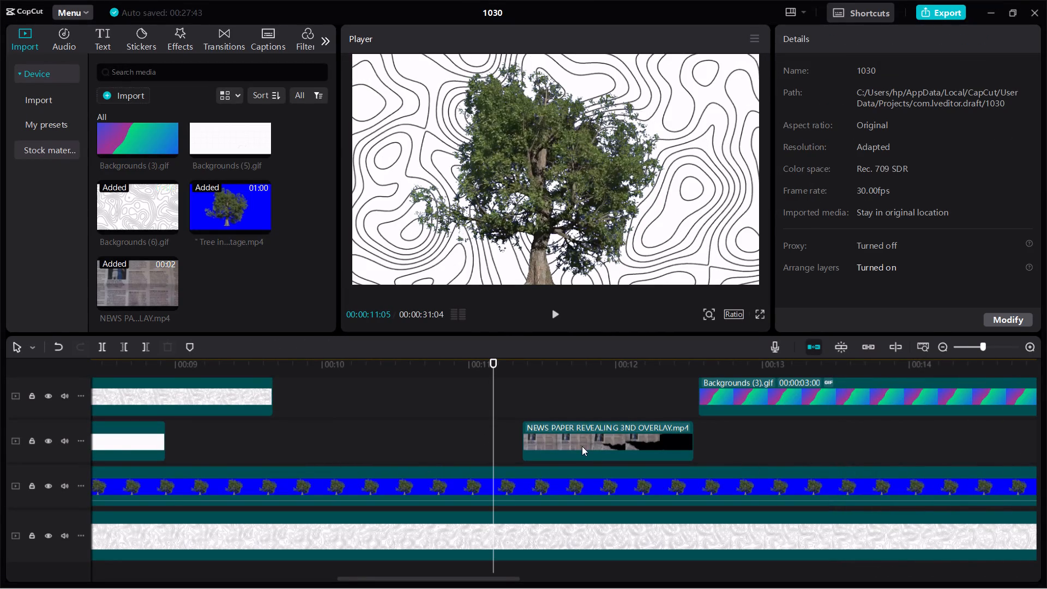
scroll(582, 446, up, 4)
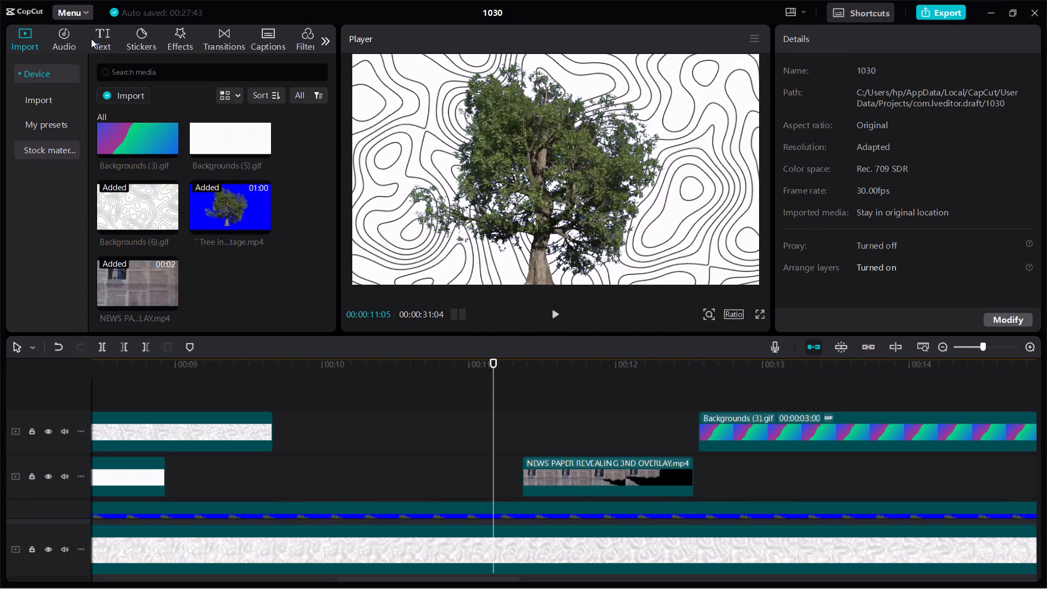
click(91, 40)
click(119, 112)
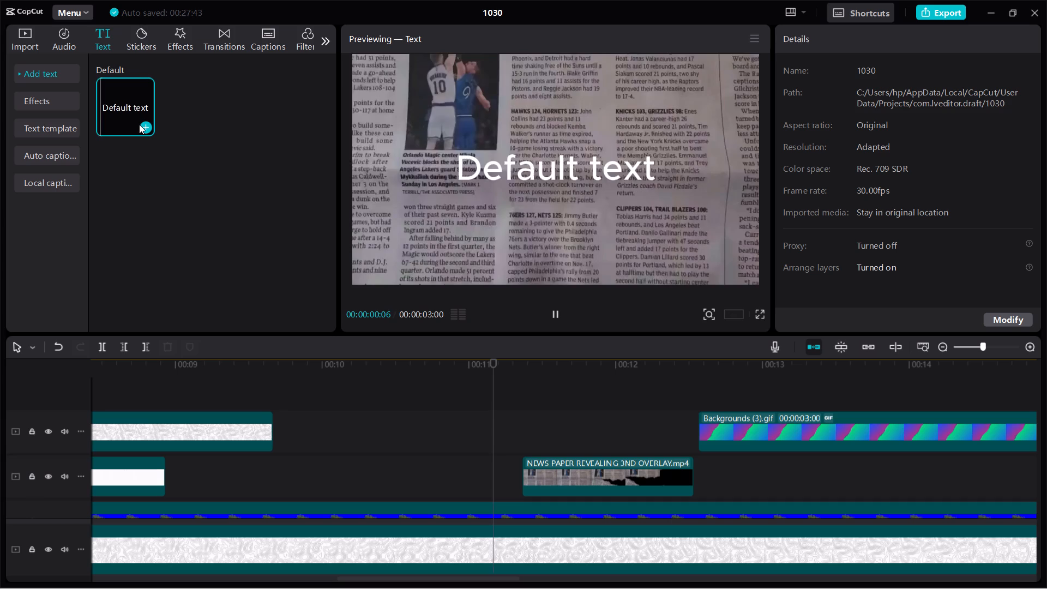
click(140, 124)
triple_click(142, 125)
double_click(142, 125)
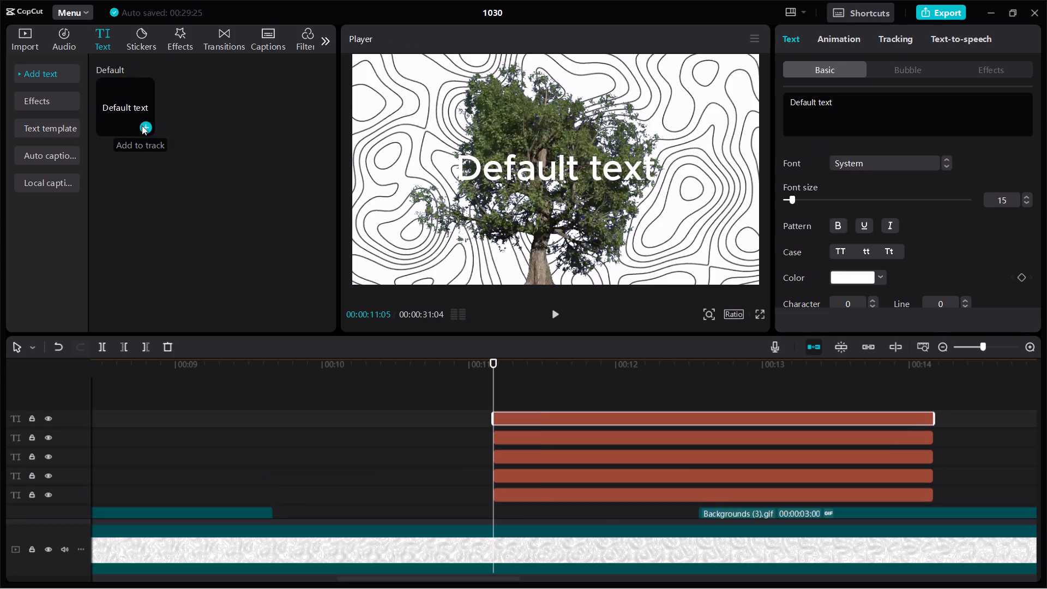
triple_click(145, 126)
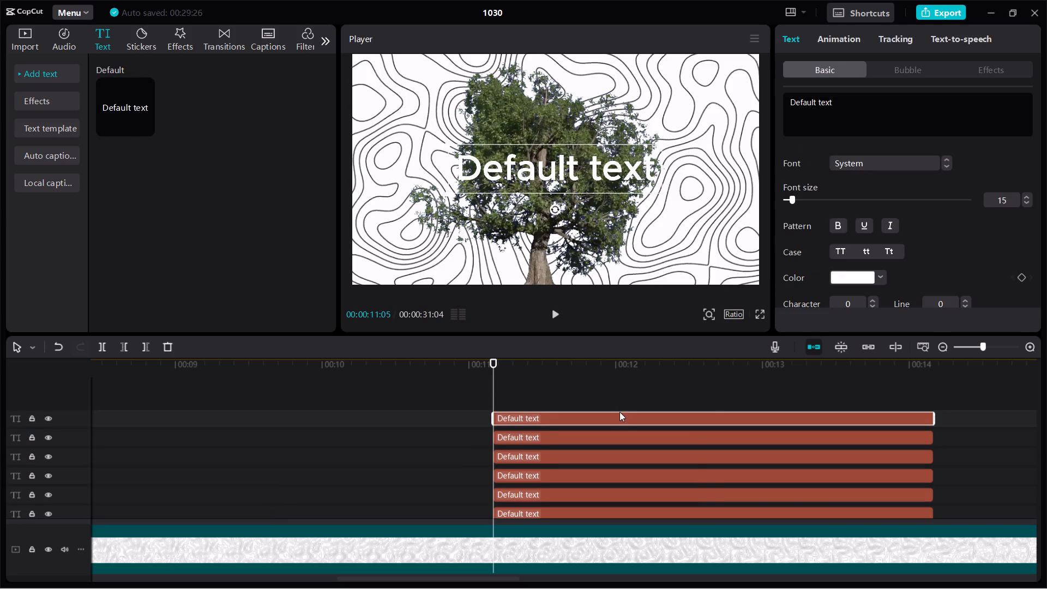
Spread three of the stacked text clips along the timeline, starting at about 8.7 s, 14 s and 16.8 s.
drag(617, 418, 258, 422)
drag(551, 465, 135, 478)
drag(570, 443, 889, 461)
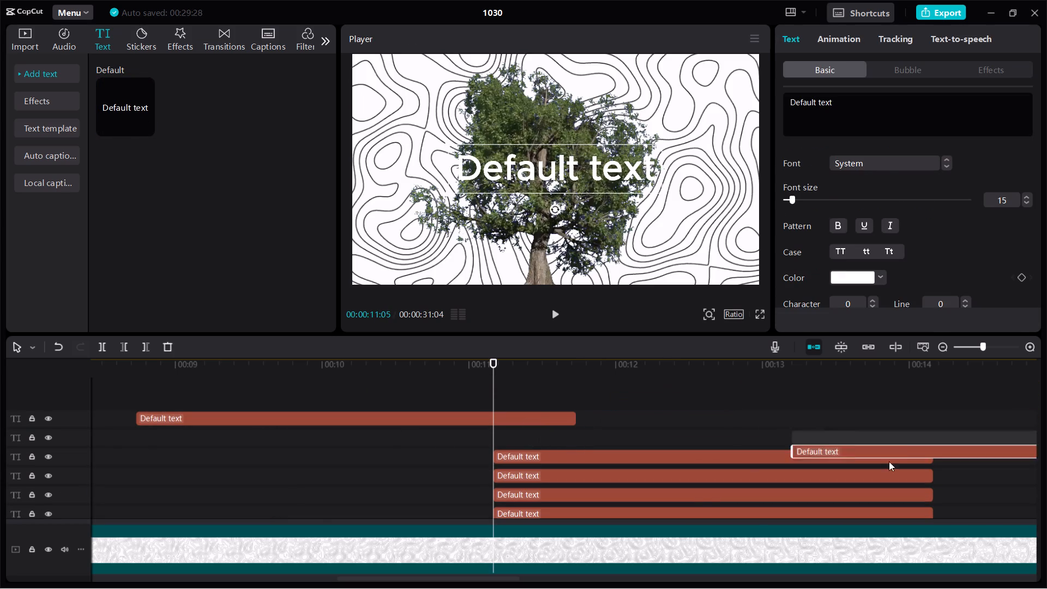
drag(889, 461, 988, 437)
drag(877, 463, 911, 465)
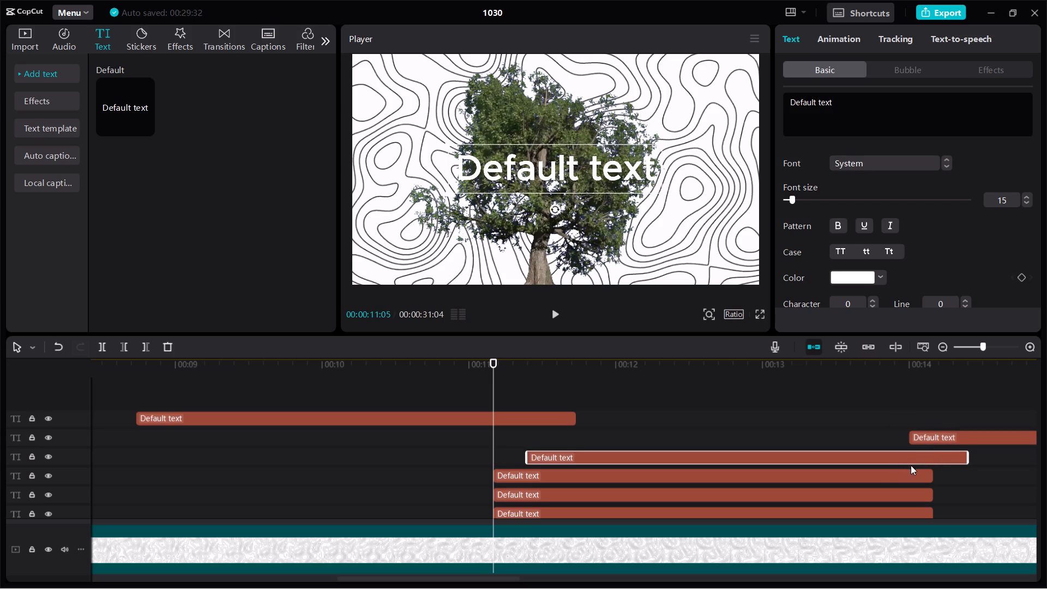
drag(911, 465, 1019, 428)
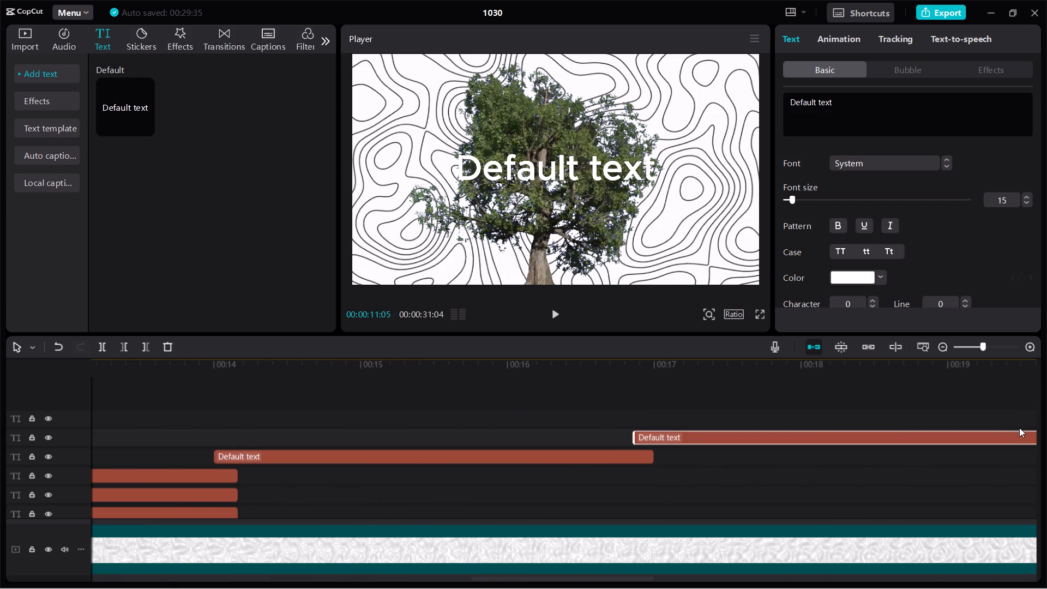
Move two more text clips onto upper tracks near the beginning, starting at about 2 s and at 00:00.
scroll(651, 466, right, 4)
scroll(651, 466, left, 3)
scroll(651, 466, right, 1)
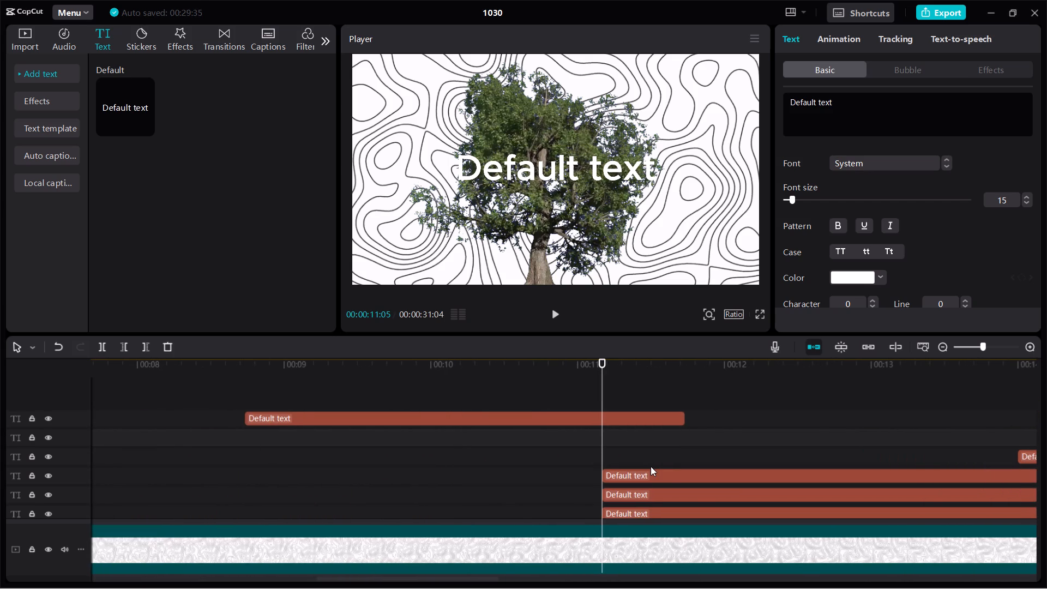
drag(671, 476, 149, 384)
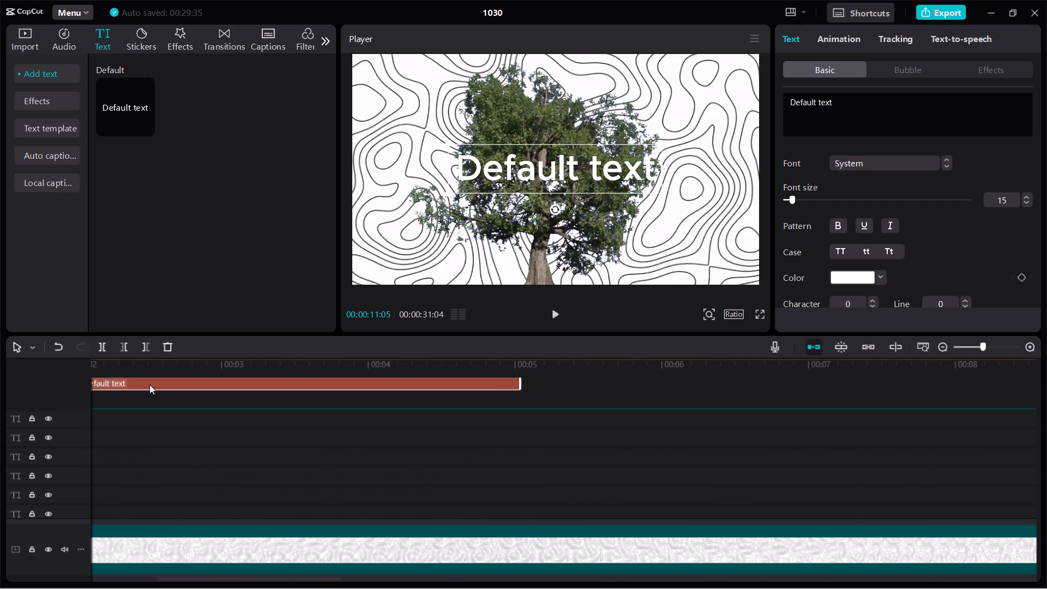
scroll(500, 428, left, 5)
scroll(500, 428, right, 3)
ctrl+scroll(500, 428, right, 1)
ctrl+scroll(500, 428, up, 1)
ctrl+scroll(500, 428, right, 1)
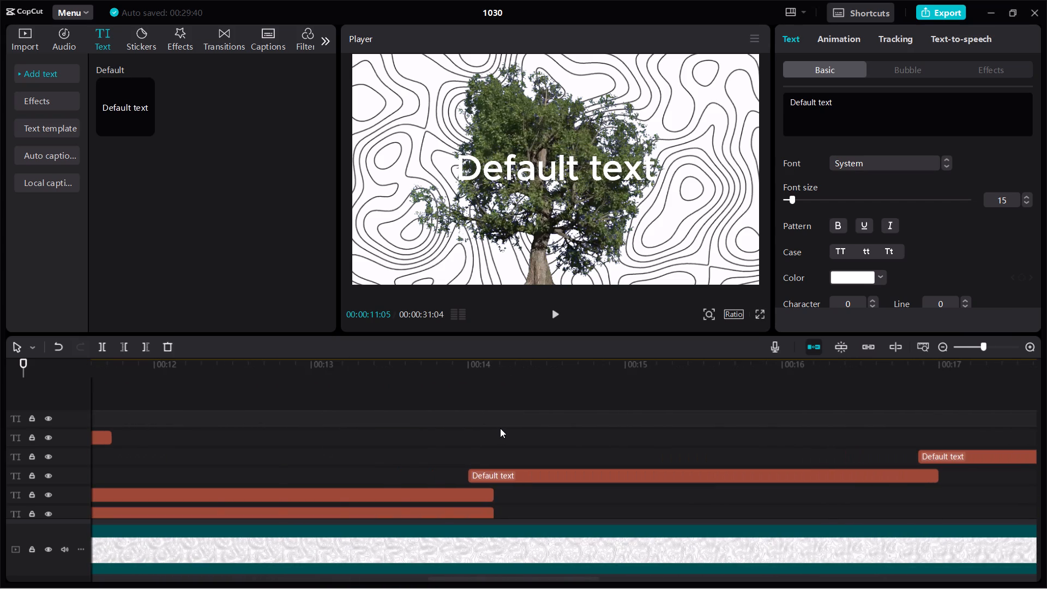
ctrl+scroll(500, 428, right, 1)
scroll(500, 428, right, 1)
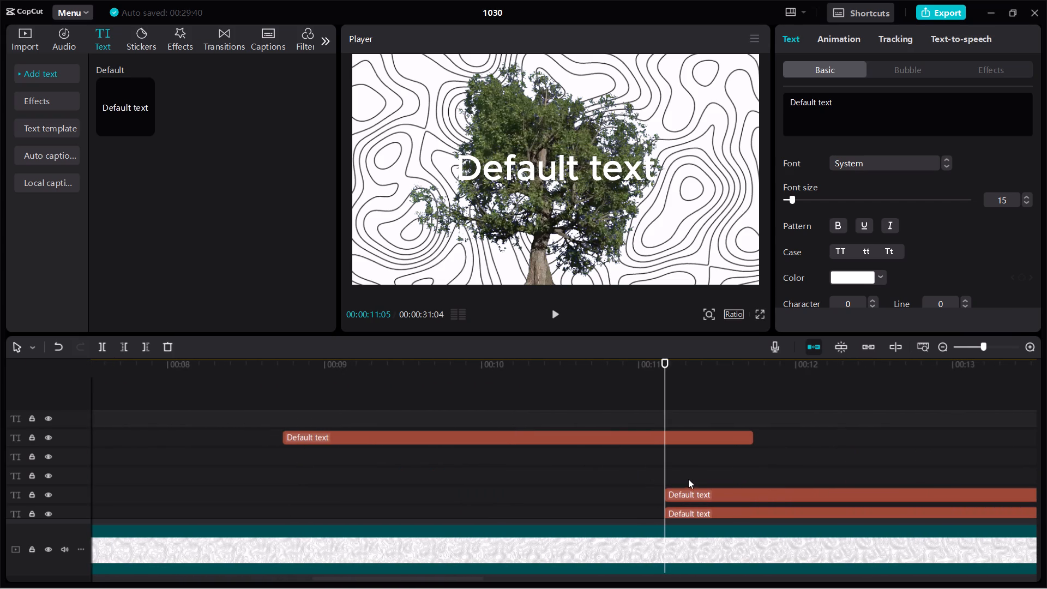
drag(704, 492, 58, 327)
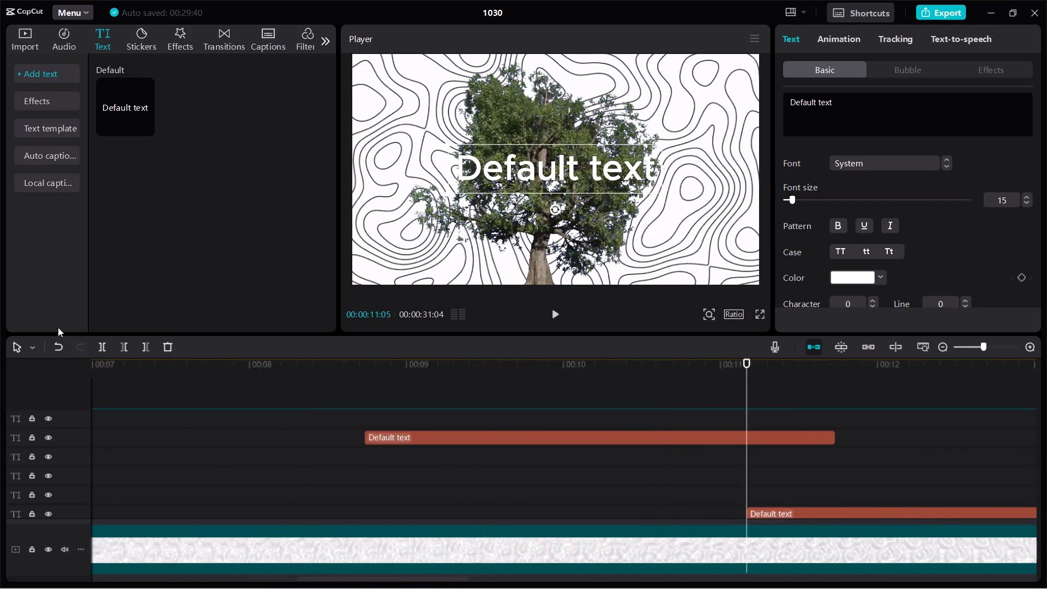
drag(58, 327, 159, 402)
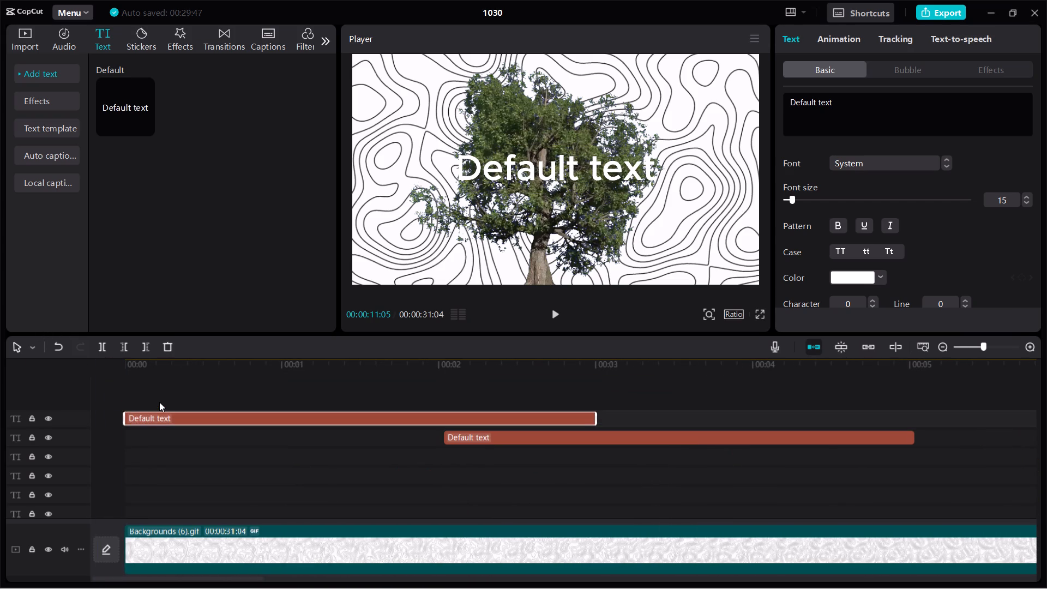
Scrub through the opening second to check the text over the newspaper tear, bringing the playhead to 00:00:00:20.
scroll(159, 402, right, 2)
click(276, 400)
drag(242, 391, 216, 384)
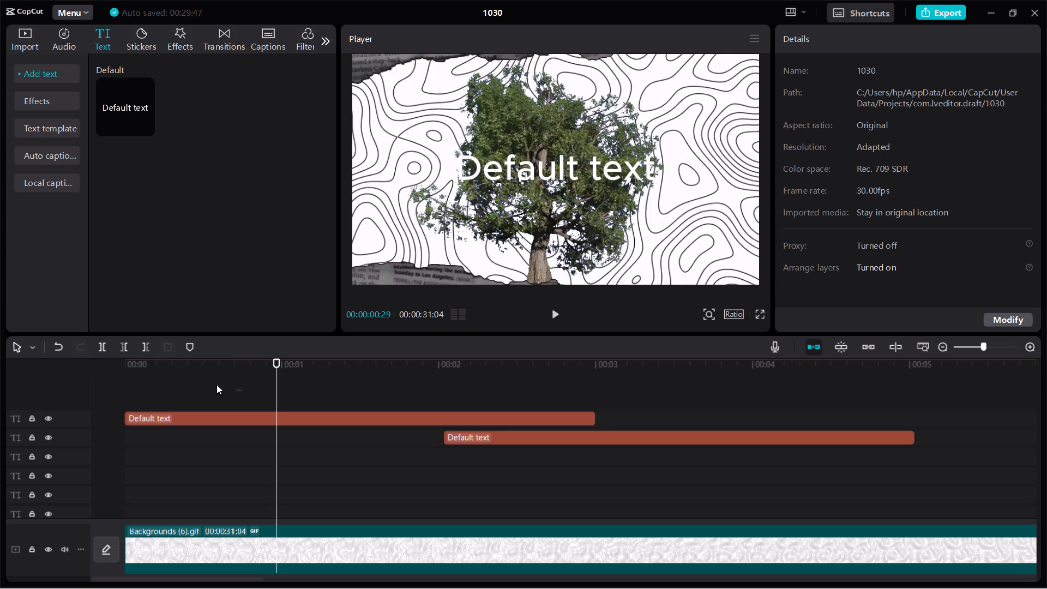
drag(216, 384, 87, 373)
drag(274, 372, 242, 353)
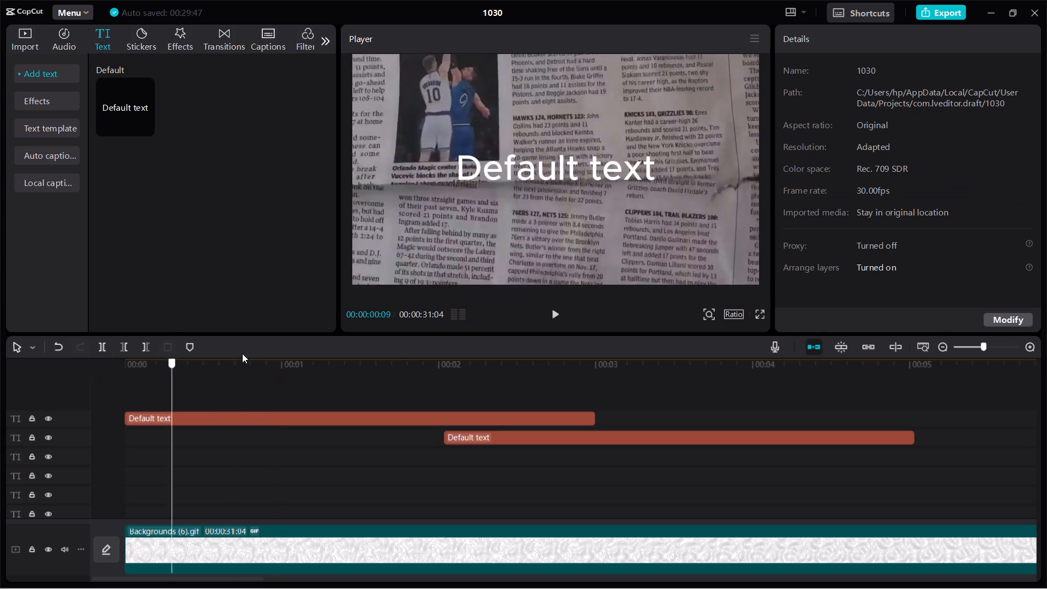
drag(242, 353, 245, 354)
drag(204, 377, 306, 416)
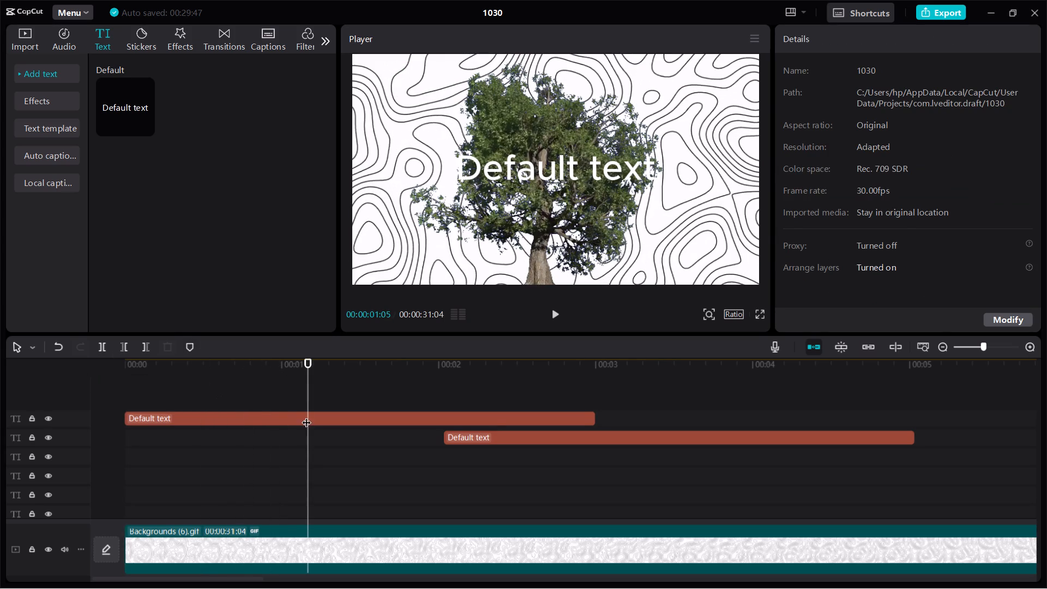
click(227, 402)
click(227, 402)
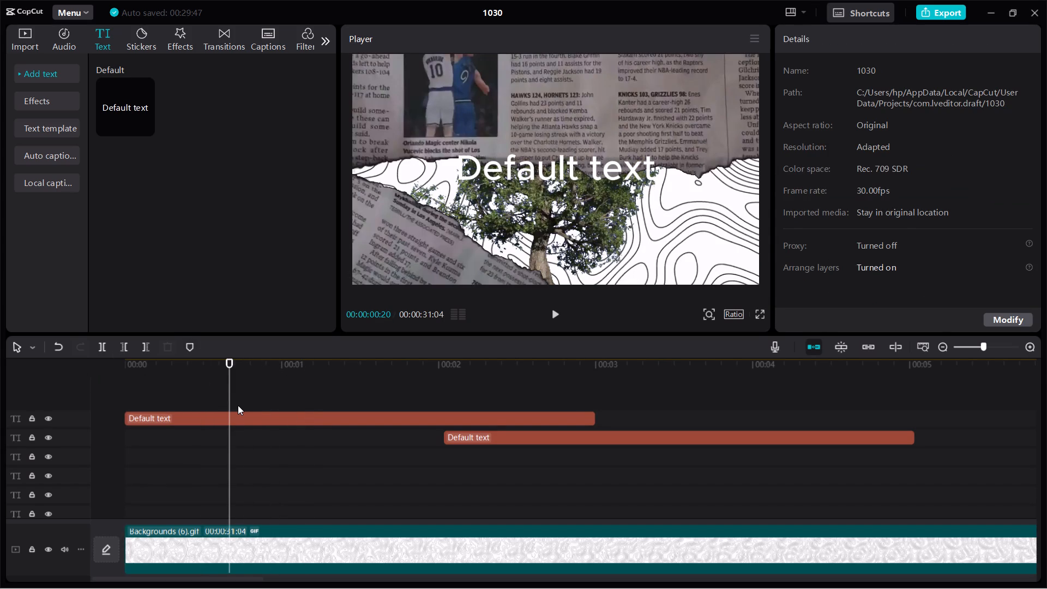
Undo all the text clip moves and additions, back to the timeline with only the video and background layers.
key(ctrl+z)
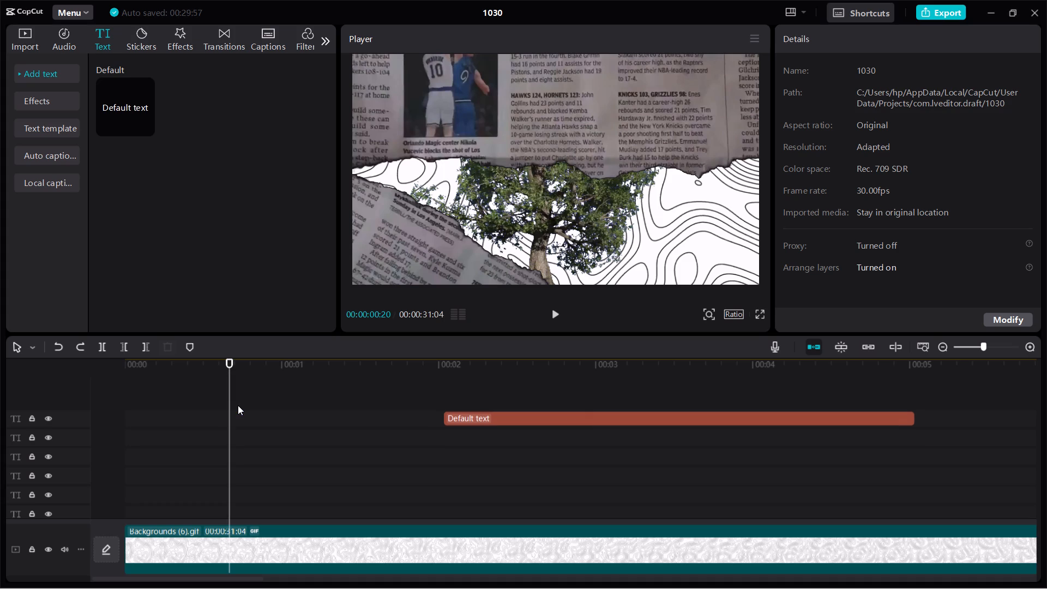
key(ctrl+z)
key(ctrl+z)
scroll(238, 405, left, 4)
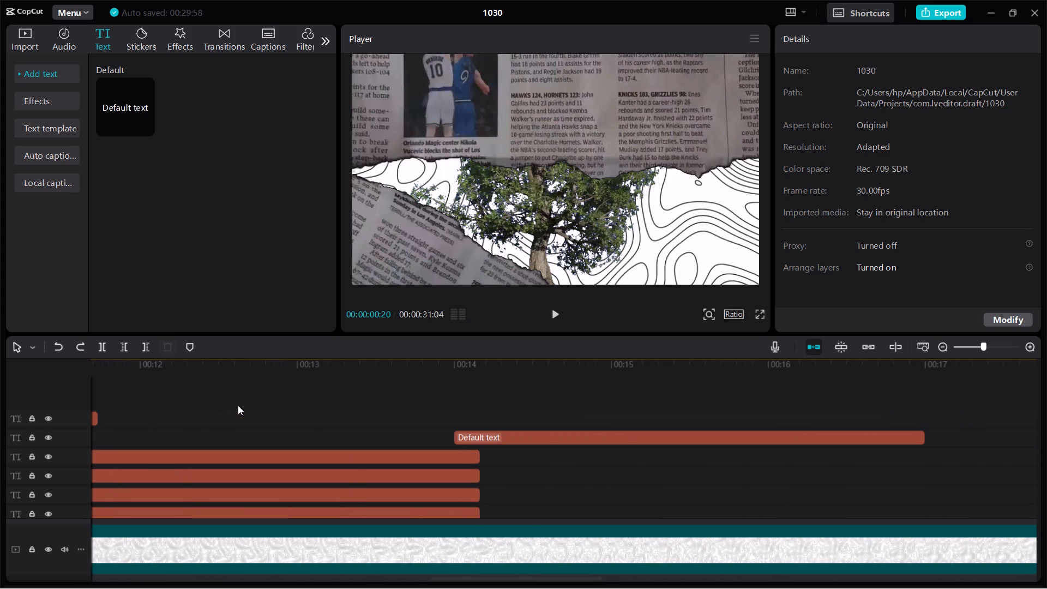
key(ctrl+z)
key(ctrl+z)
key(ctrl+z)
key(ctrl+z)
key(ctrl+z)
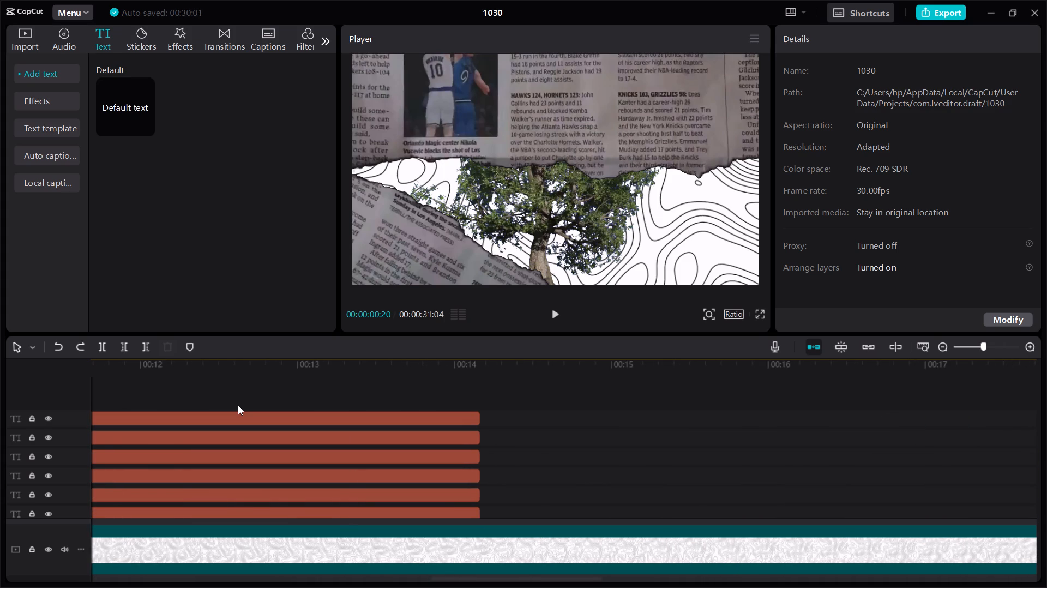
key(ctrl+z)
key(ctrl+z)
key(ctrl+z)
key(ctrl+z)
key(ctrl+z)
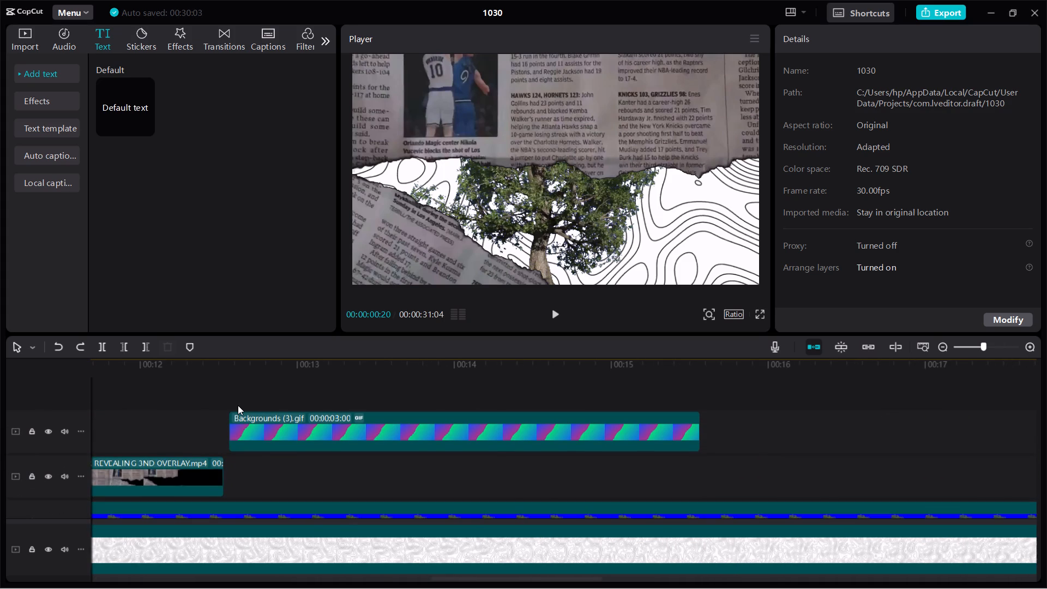
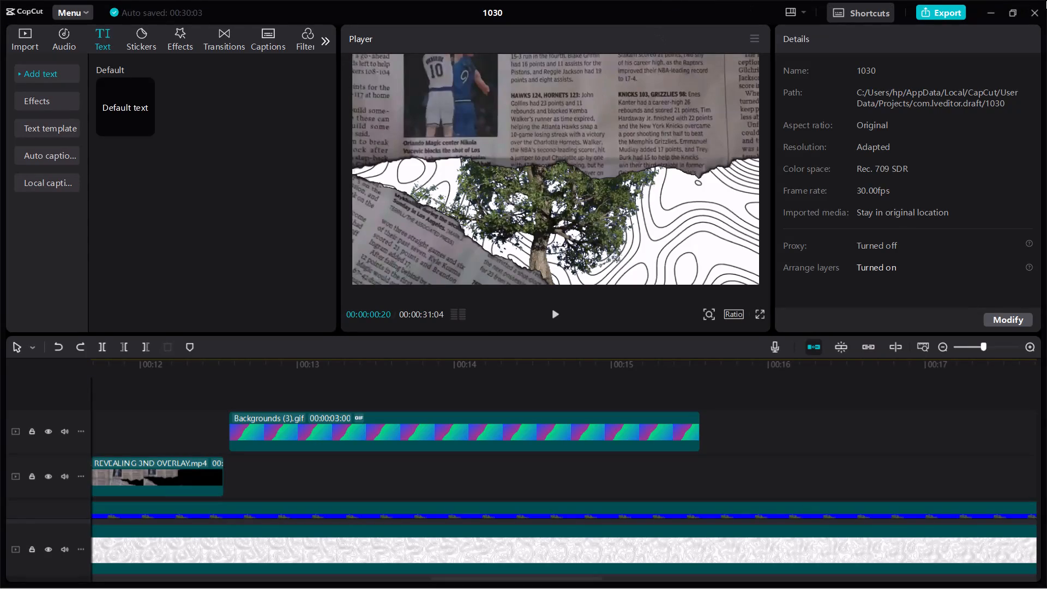
Close project 1030 back to the project list and exit CapCut.
click(1046, 1)
click(1038, 11)
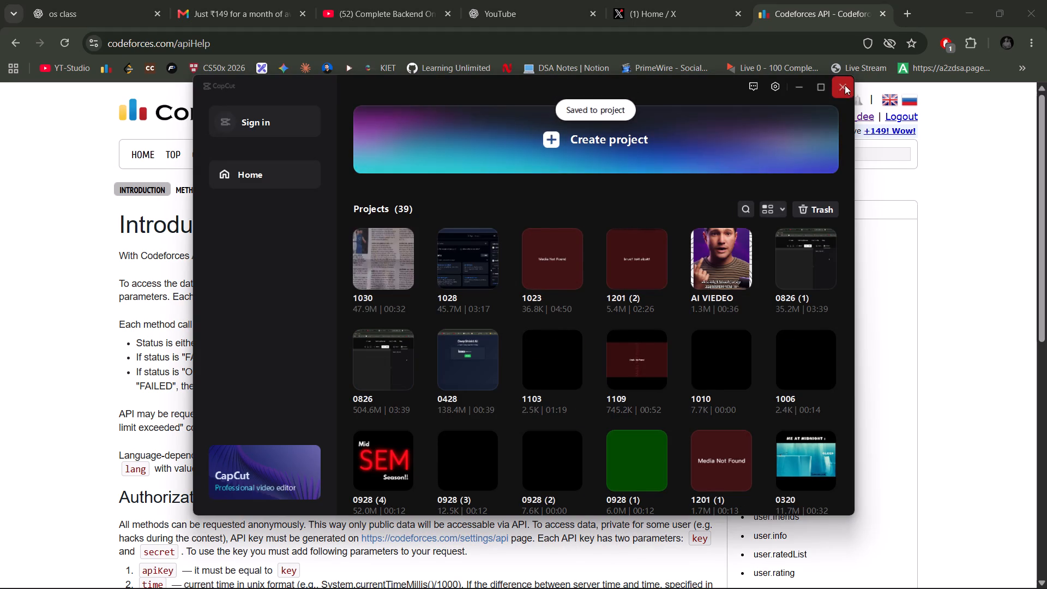
click(845, 84)
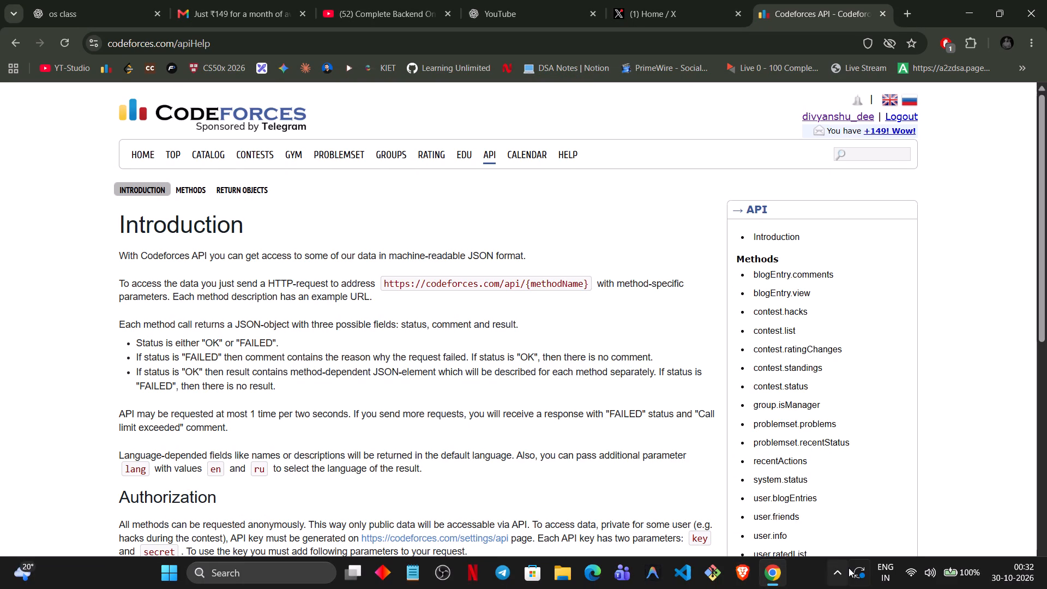
Show the hidden system tray icons on the Windows taskbar.
click(850, 569)
click(843, 569)
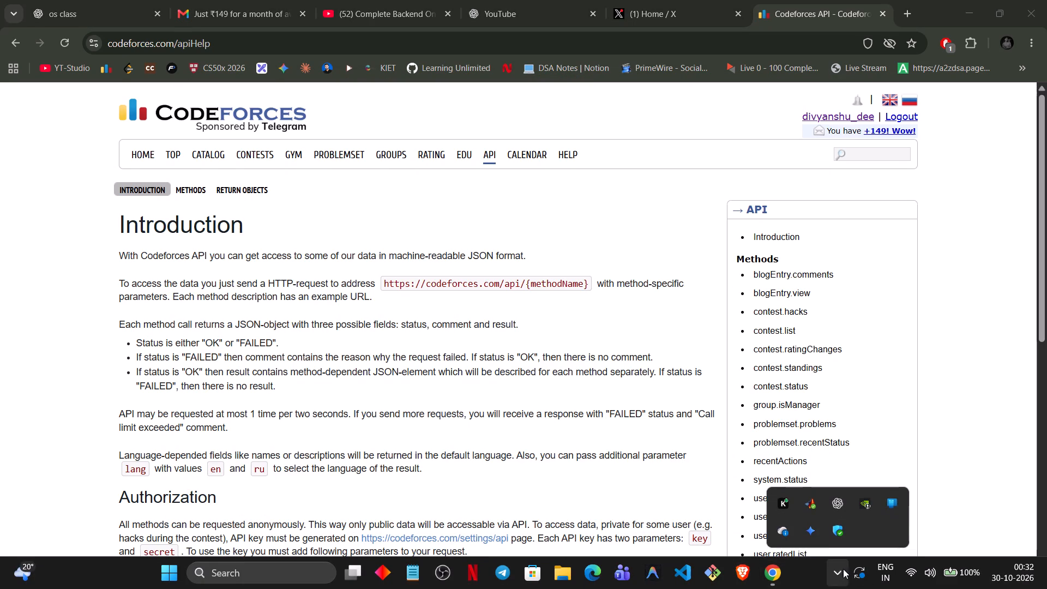